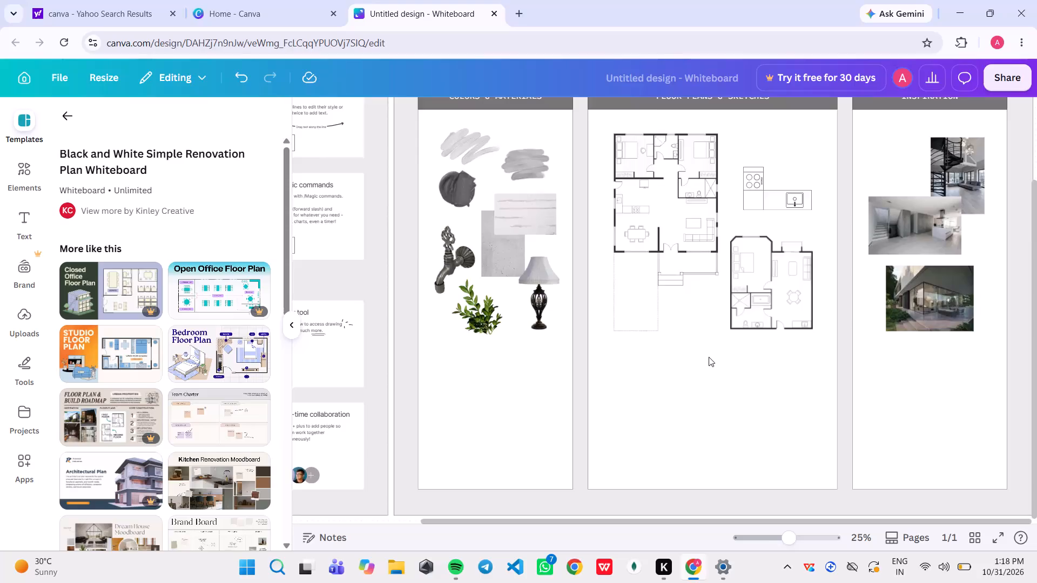
Examine the floor plans and sketches on the renovation project plan board, including the larger house plan up close.
{"action": "scroll", "coordinate": [709, 357], "scroll_direction": "up", "scroll_amount": 1}
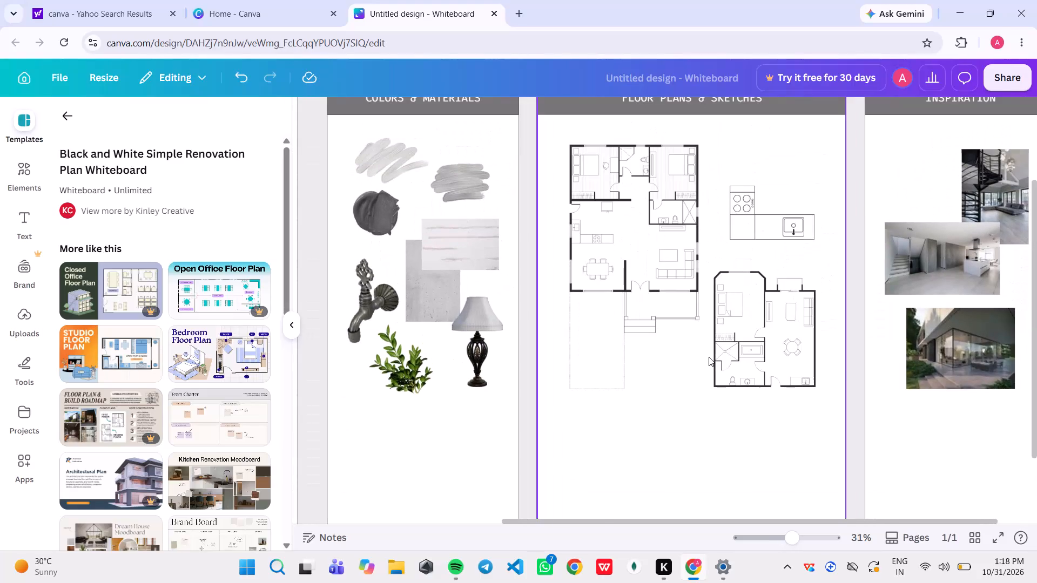
{"action": "scroll", "coordinate": [709, 357], "scroll_direction": "up", "scroll_amount": 1}
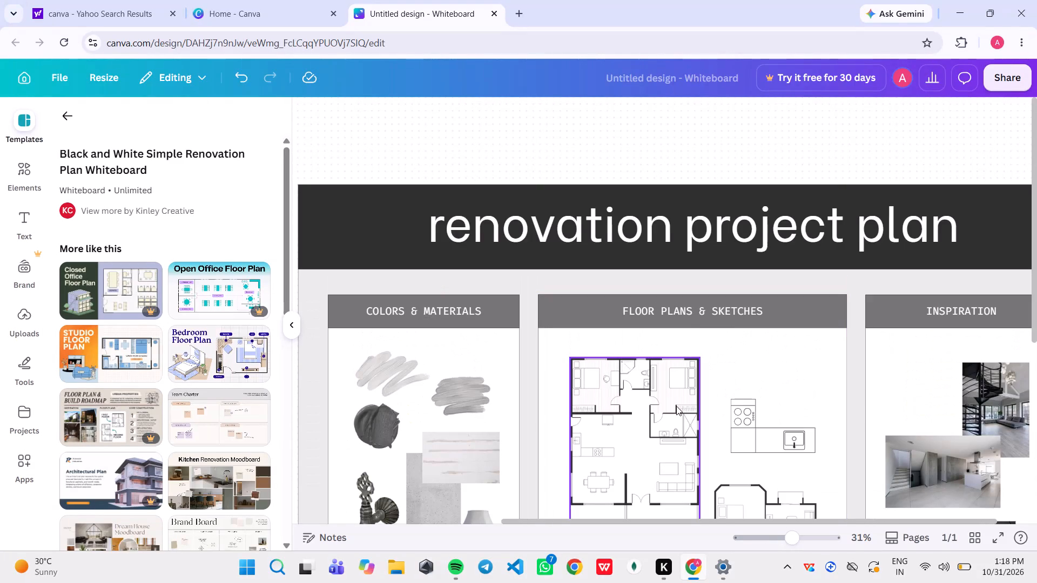
{"action": "scroll", "coordinate": [676, 406], "scroll_direction": "down", "scroll_amount": 2}
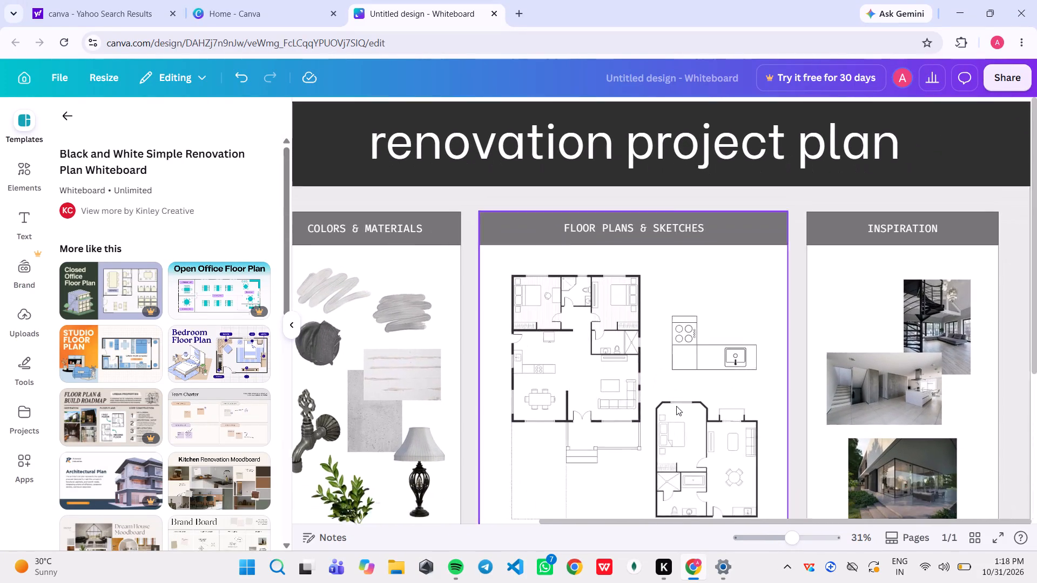
{"action": "scroll", "coordinate": [676, 406], "scroll_direction": "down", "scroll_amount": 2}
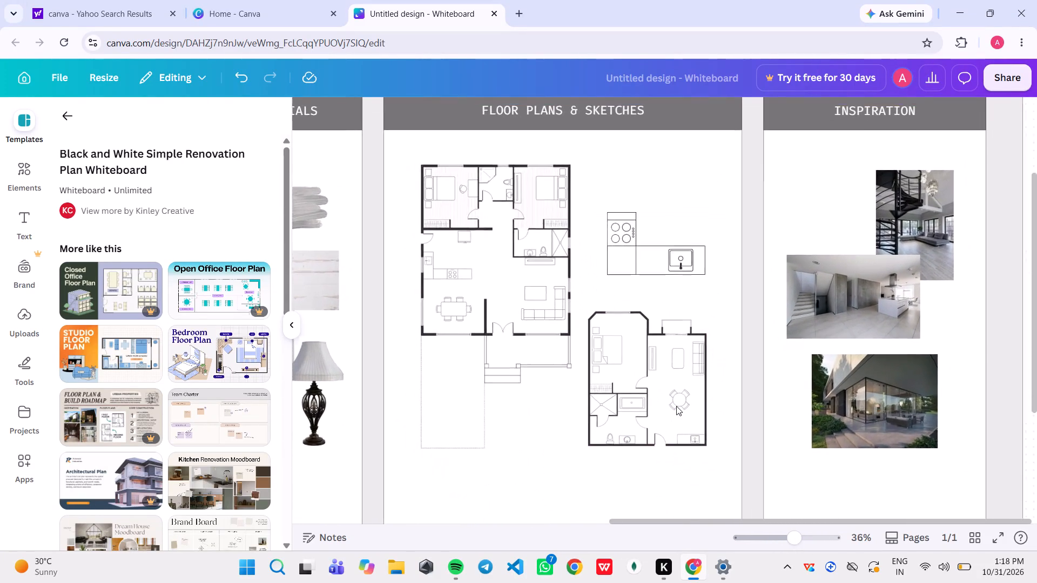
{"action": "scroll", "coordinate": [500, 201], "scroll_direction": "up", "scroll_amount": 1}
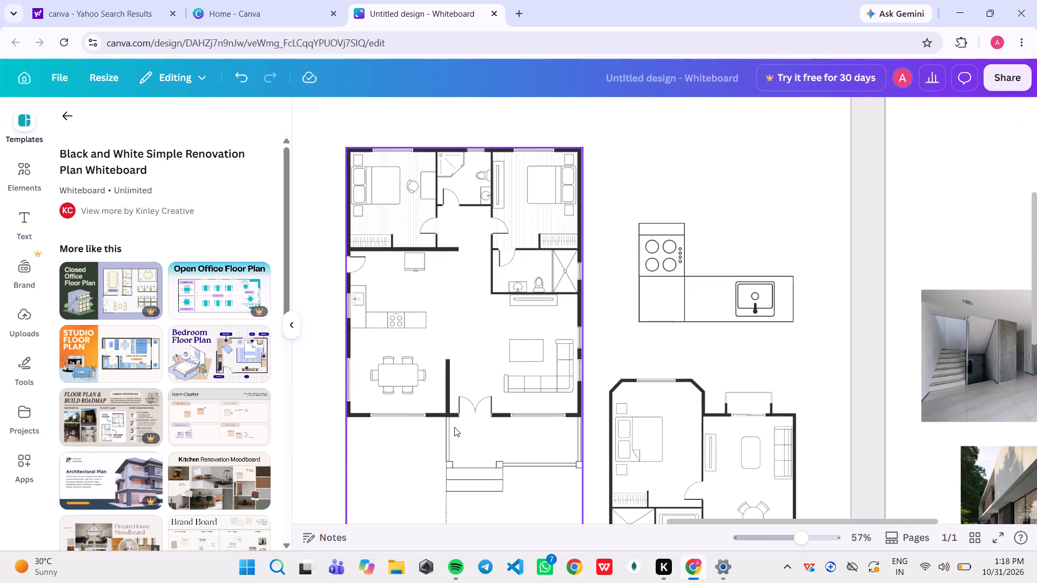
{"action": "scroll", "coordinate": [454, 427], "scroll_direction": "down", "scroll_amount": 1}
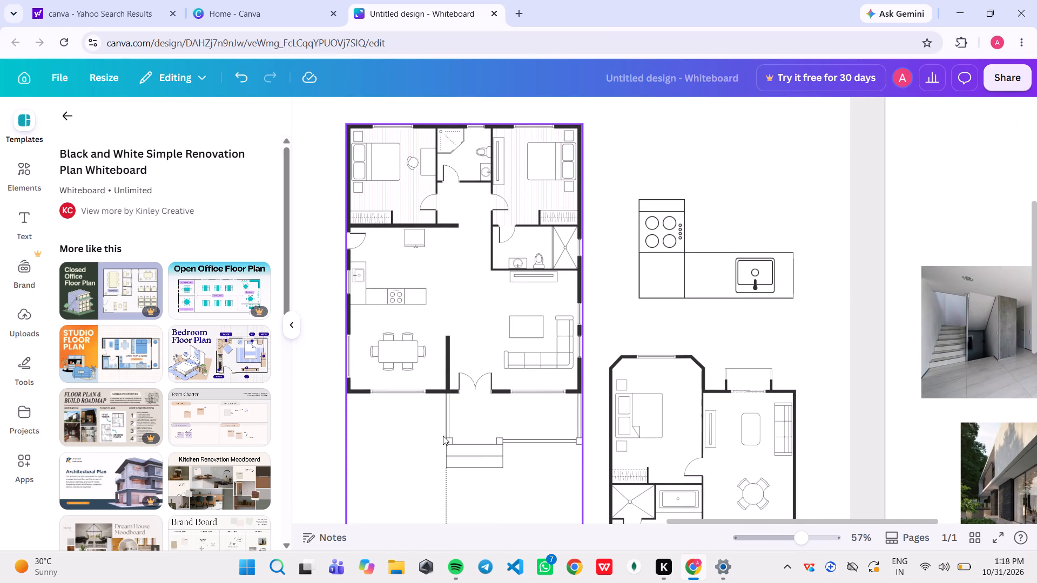
{"action": "scroll", "coordinate": [443, 436], "scroll_direction": "up", "scroll_amount": 1}
{"action": "scroll", "coordinate": [497, 451], "scroll_direction": "down", "scroll_amount": 1}
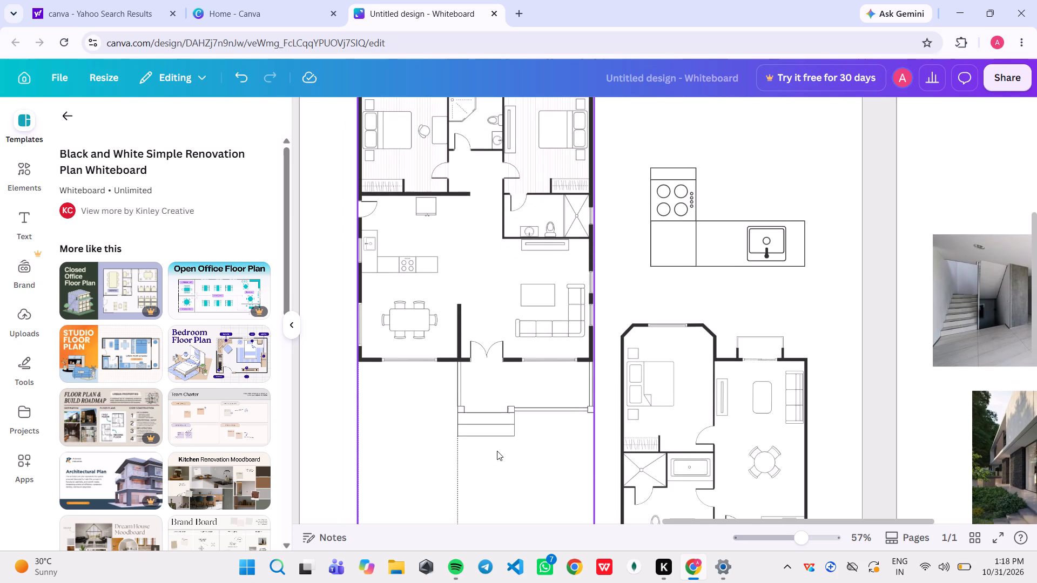
{"action": "scroll", "coordinate": [497, 451], "scroll_direction": "down", "scroll_amount": 1}
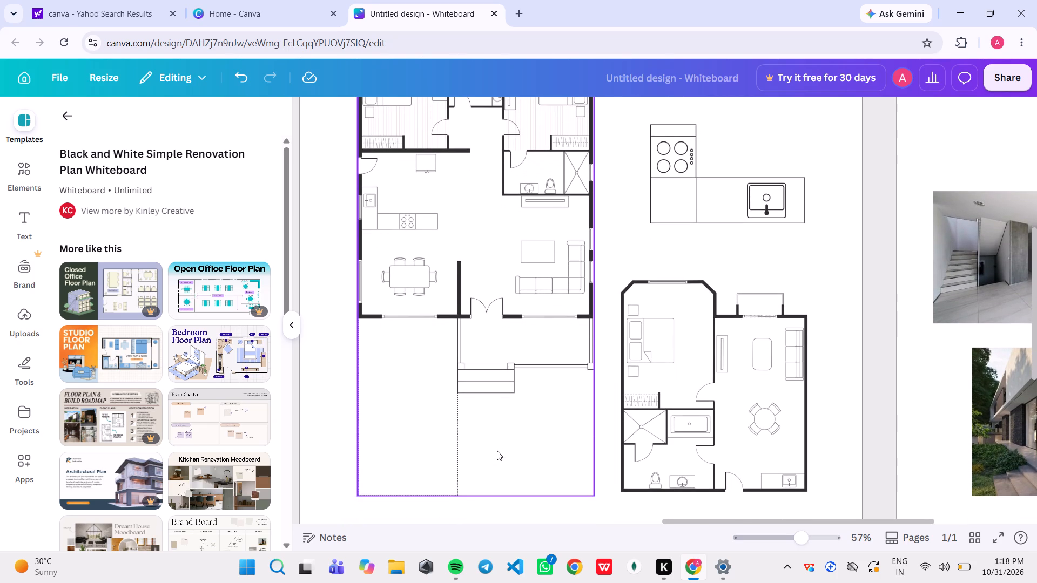
{"action": "scroll", "coordinate": [497, 451], "scroll_direction": "up", "scroll_amount": 3}
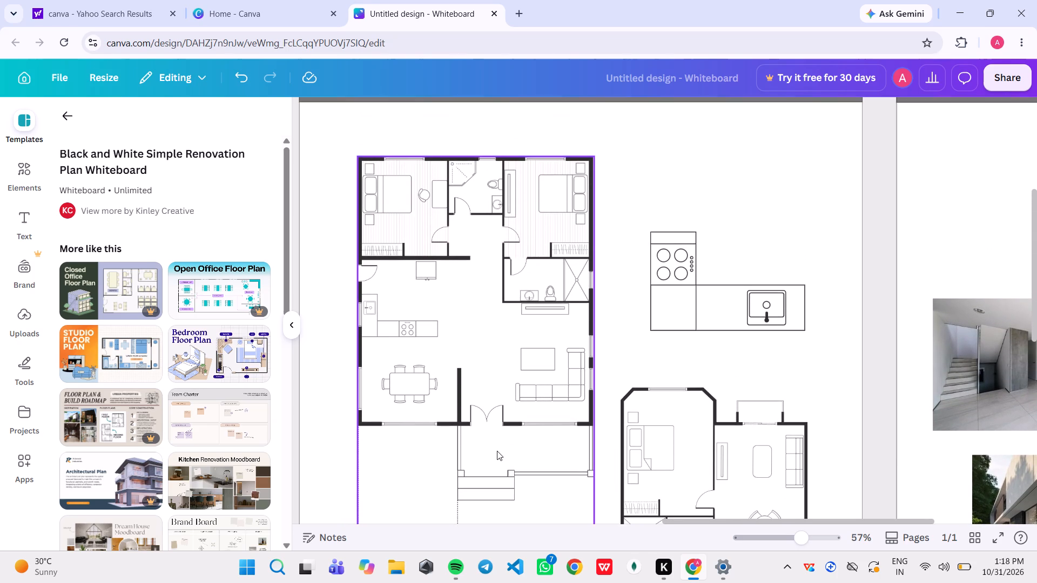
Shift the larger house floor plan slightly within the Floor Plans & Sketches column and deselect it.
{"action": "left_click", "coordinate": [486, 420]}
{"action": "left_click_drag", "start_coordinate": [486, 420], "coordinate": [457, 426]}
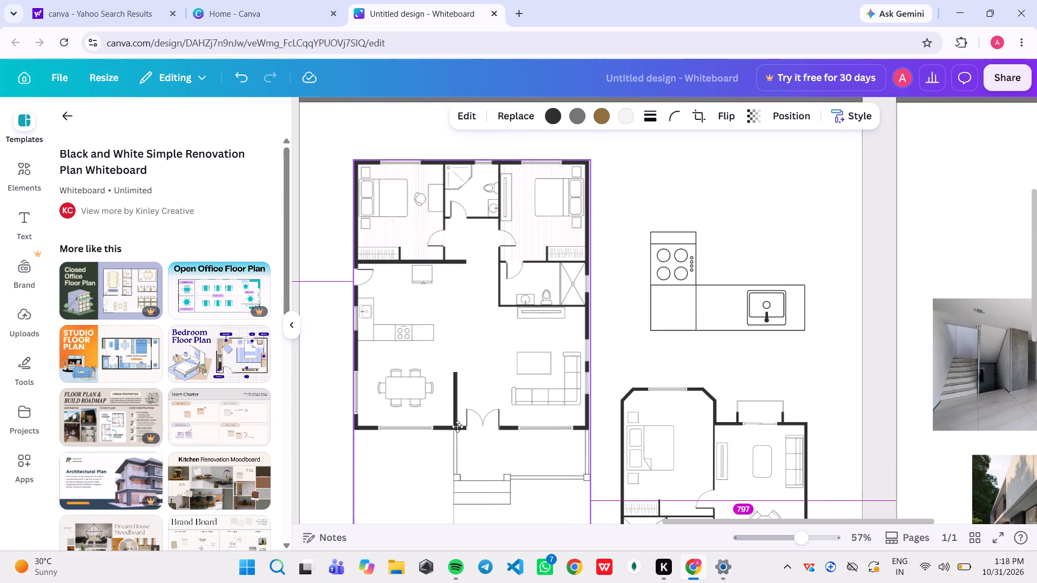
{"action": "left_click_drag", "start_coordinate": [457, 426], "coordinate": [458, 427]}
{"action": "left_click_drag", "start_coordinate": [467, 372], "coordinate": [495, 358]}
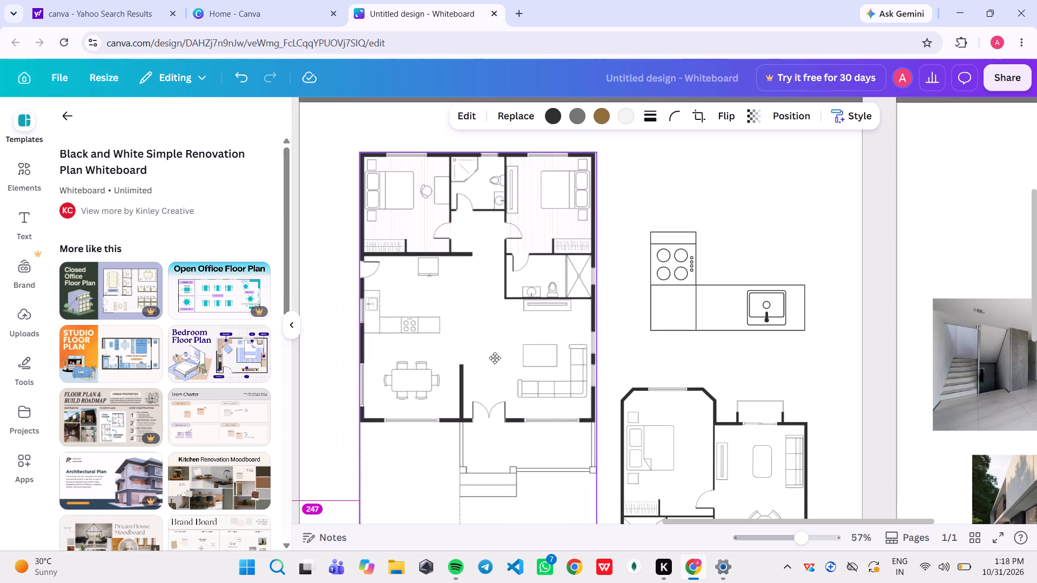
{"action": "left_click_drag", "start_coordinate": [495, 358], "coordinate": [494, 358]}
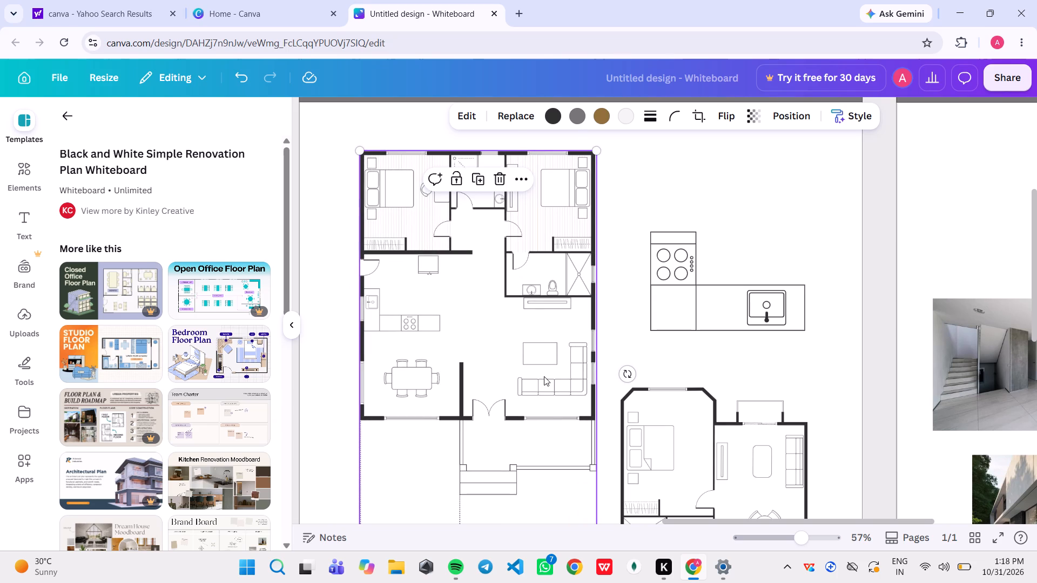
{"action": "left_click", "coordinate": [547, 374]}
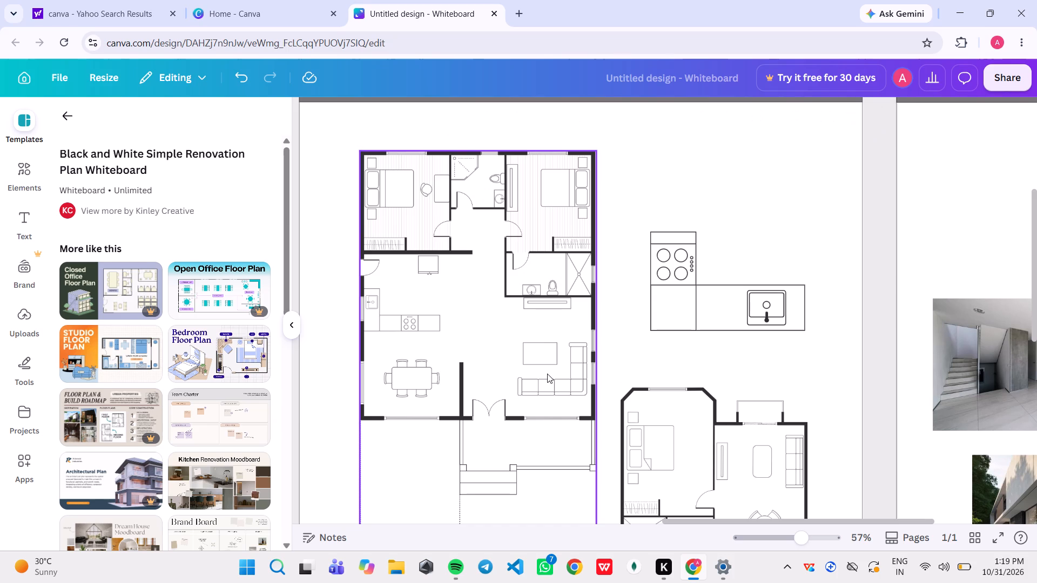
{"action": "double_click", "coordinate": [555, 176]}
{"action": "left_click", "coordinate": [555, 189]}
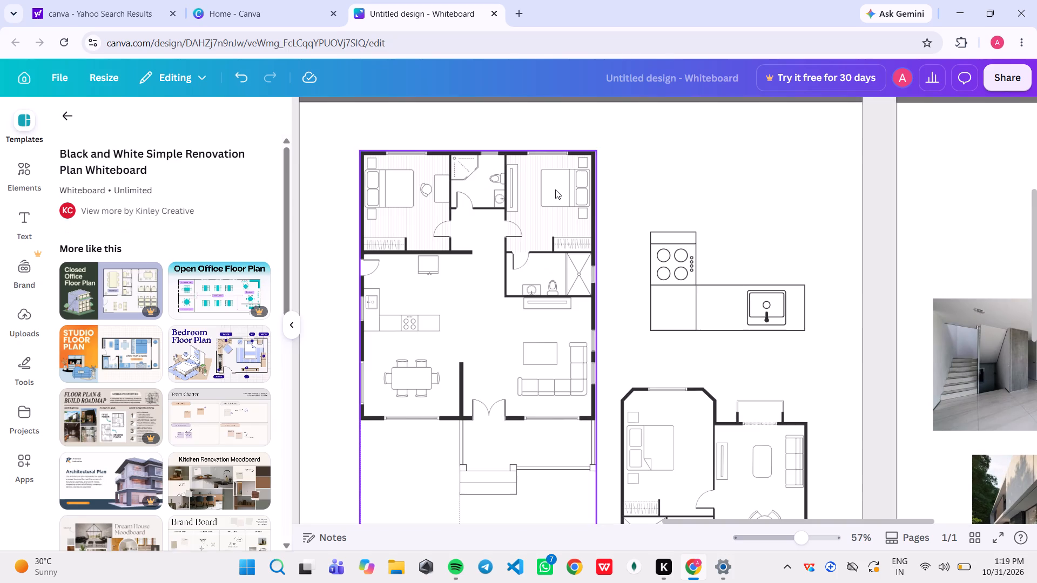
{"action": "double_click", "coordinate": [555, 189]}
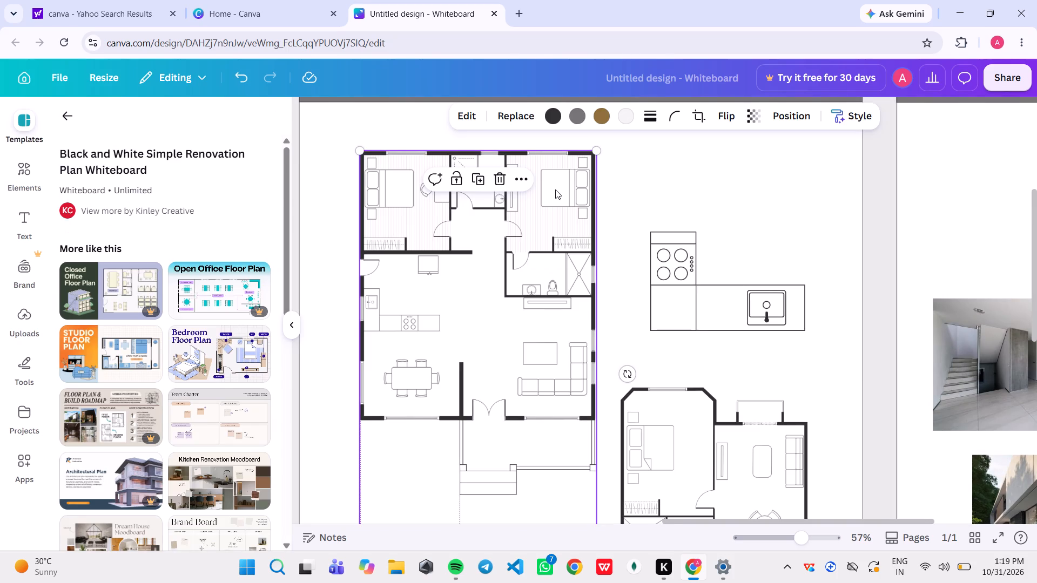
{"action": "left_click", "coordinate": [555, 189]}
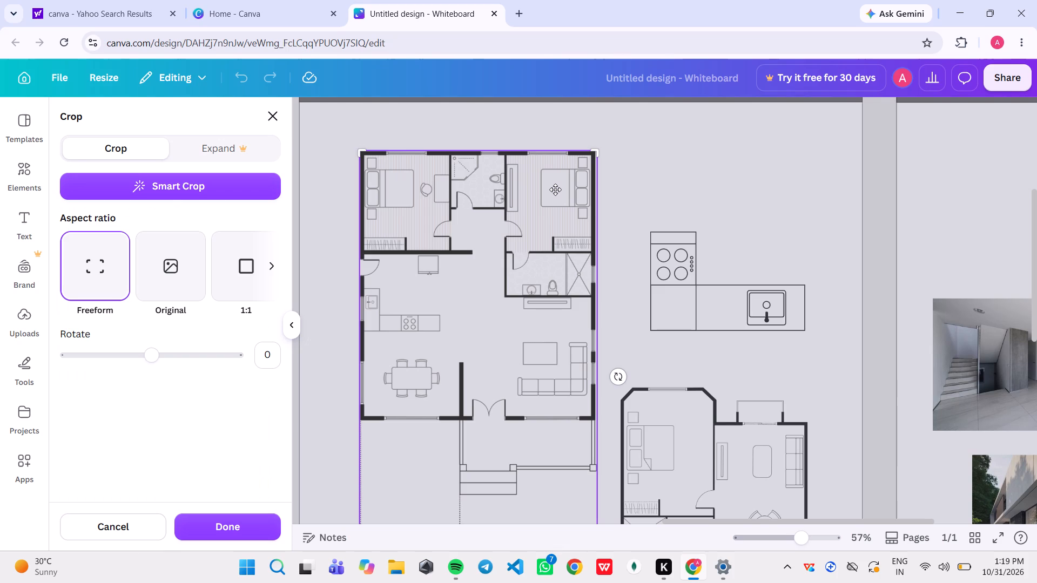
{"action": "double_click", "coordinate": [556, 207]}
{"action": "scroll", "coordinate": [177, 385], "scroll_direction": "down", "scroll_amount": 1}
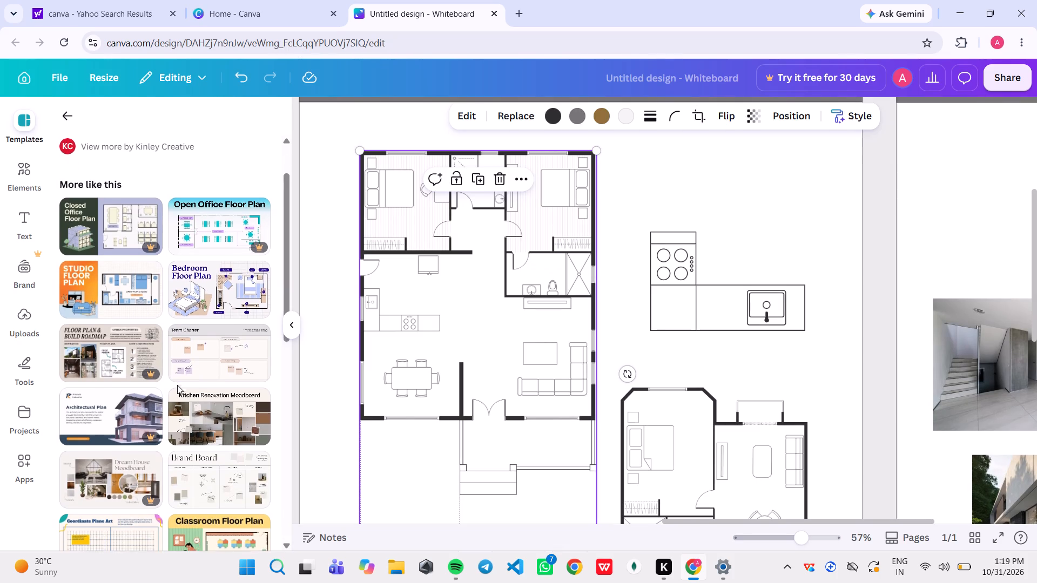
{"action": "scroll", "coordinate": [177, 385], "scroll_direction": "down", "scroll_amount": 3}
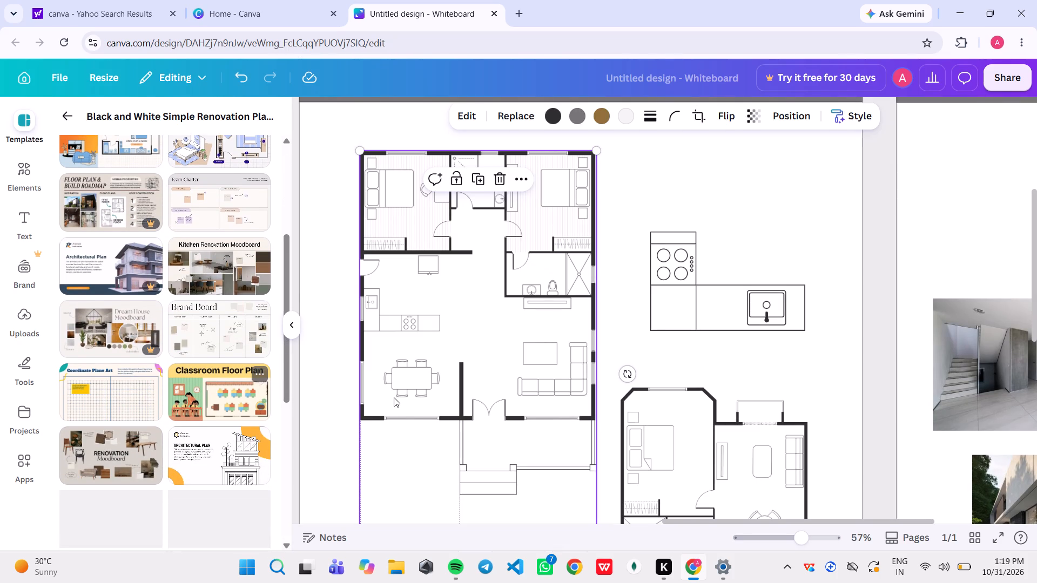
Move the larger house floor plan out of the Floor Plans & Sketches column onto the empty canvas below the board.
{"action": "scroll", "coordinate": [488, 394], "scroll_direction": "down", "scroll_amount": 4}
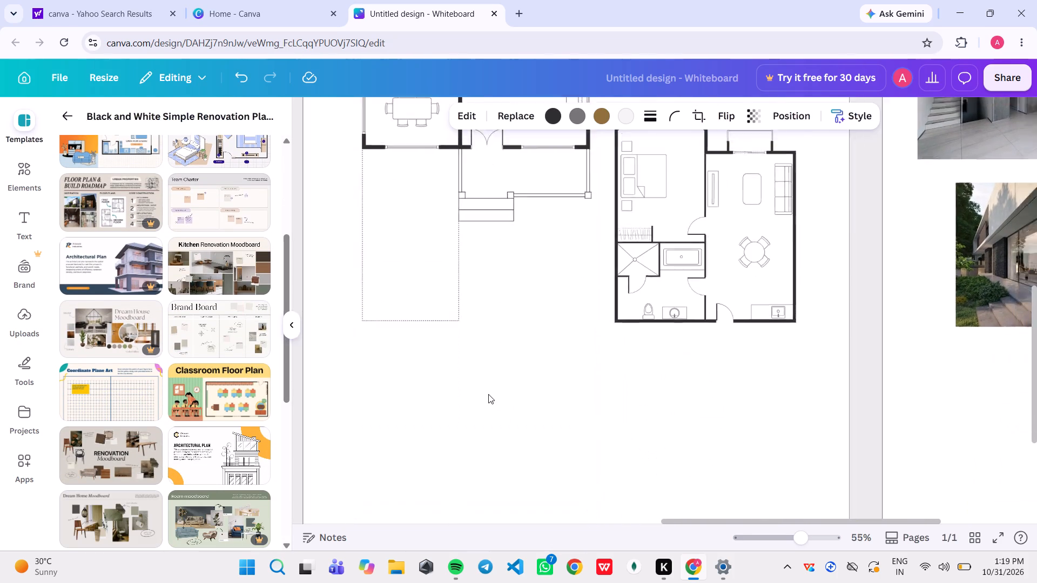
{"action": "scroll", "coordinate": [488, 394], "scroll_direction": "down", "scroll_amount": 2}
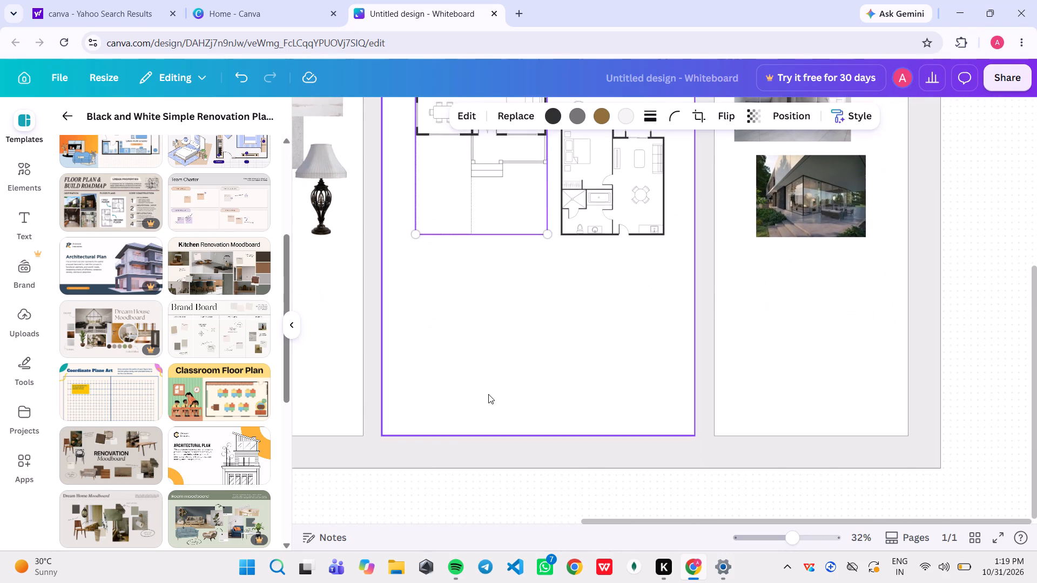
{"action": "scroll", "coordinate": [488, 394], "scroll_direction": "down", "scroll_amount": 3}
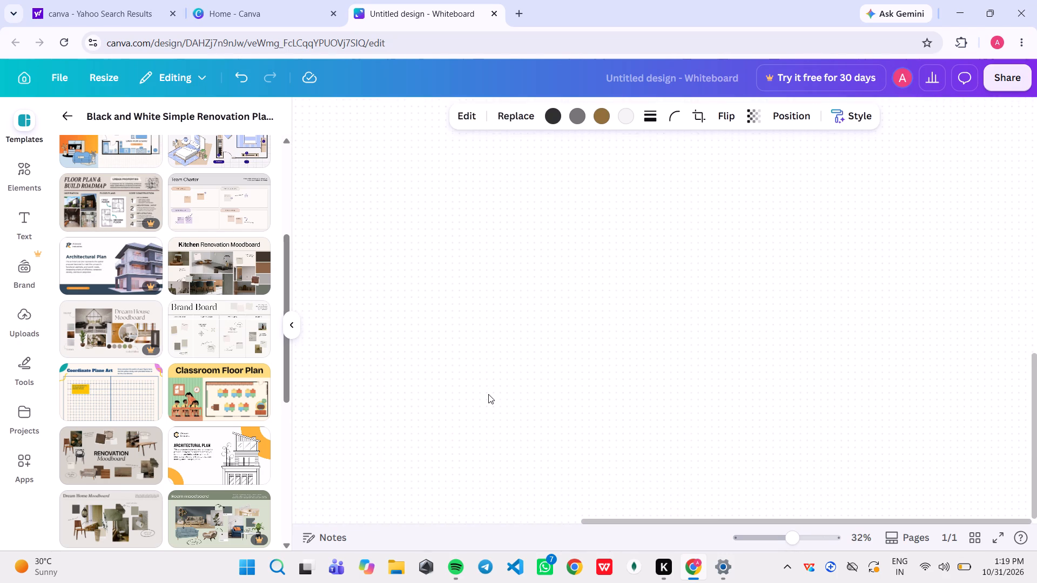
{"action": "scroll", "coordinate": [488, 394], "scroll_direction": "up", "scroll_amount": 7}
{"action": "scroll", "coordinate": [488, 394], "scroll_direction": "down", "scroll_amount": 1}
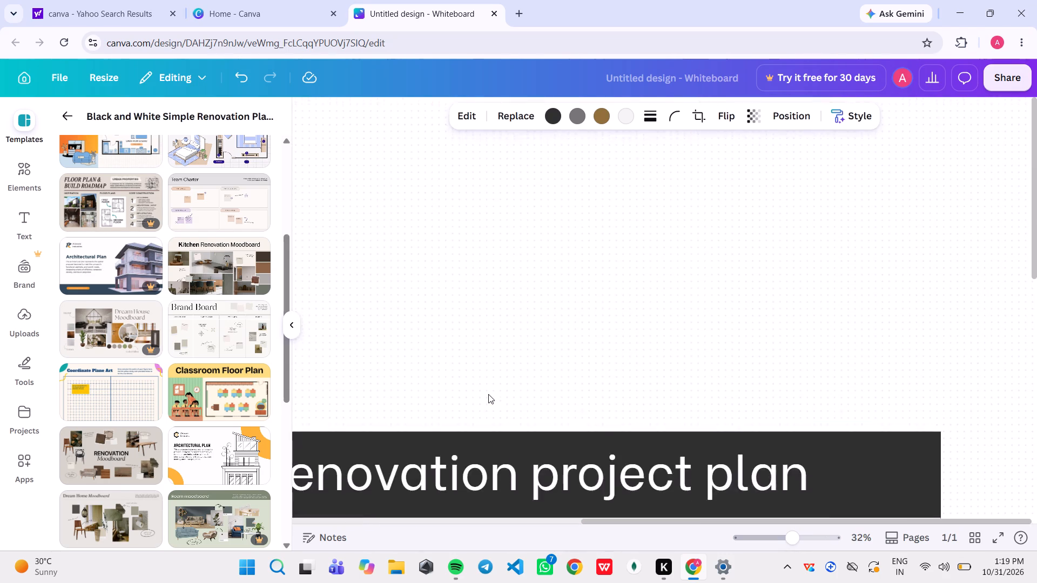
{"action": "scroll", "coordinate": [488, 394], "scroll_direction": "down", "scroll_amount": 2}
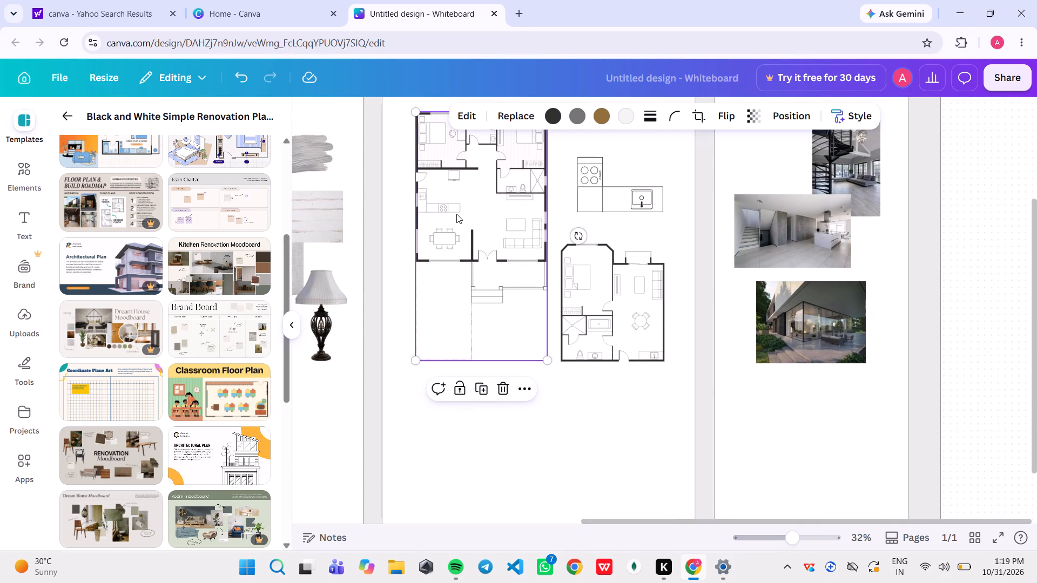
{"action": "left_click_drag", "start_coordinate": [456, 214], "coordinate": [501, 496]}
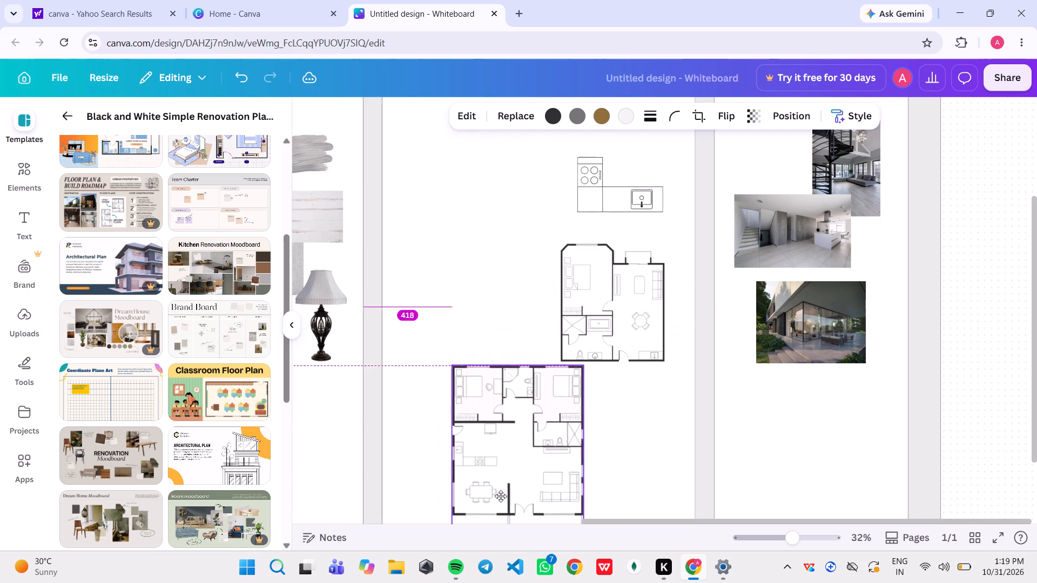
{"action": "left_click_drag", "start_coordinate": [501, 496], "coordinate": [510, 582]}
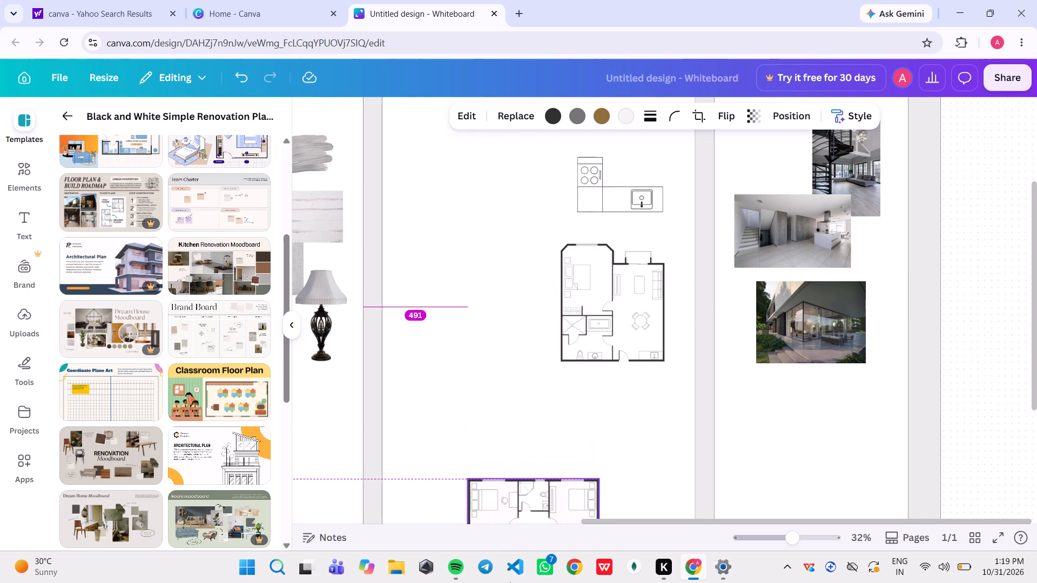
{"action": "left_click_drag", "start_coordinate": [510, 582], "coordinate": [510, 582]}
{"action": "scroll", "coordinate": [510, 582], "scroll_direction": "down", "scroll_amount": 3}
{"action": "scroll", "coordinate": [627, 432], "scroll_direction": "down", "scroll_amount": 7}
{"action": "scroll", "coordinate": [627, 432], "scroll_direction": "up", "scroll_amount": 3}
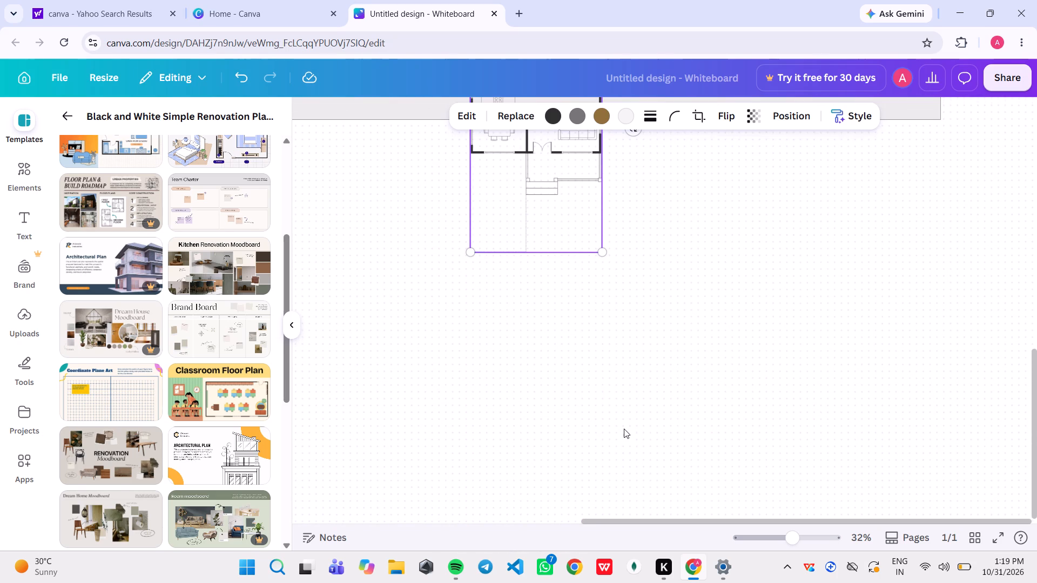
{"action": "left_click_drag", "start_coordinate": [535, 162], "coordinate": [517, 348]}
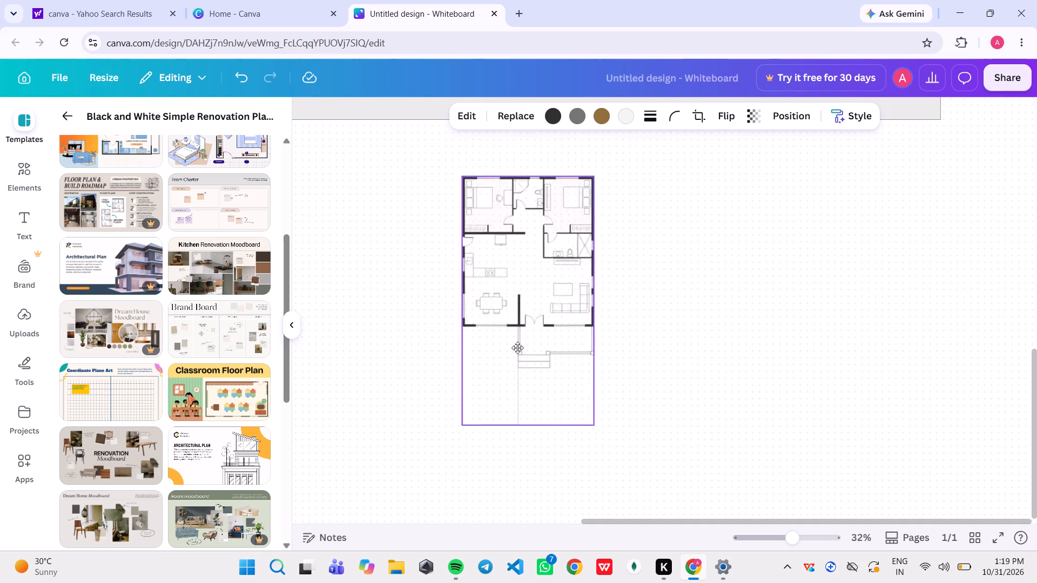
{"action": "left_click_drag", "start_coordinate": [517, 348], "coordinate": [438, 363]}
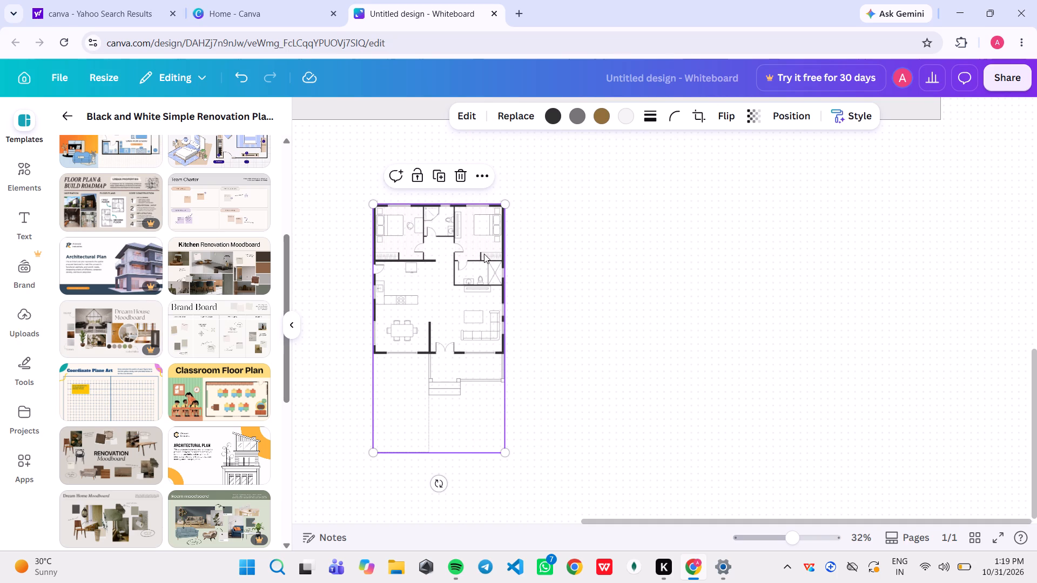
Enlarge the house floor plan to about 878 × 1,659 px and place it at about X 463, Y 1,922 px below the board.
{"action": "left_click_drag", "start_coordinate": [504, 453], "coordinate": [556, 466]}
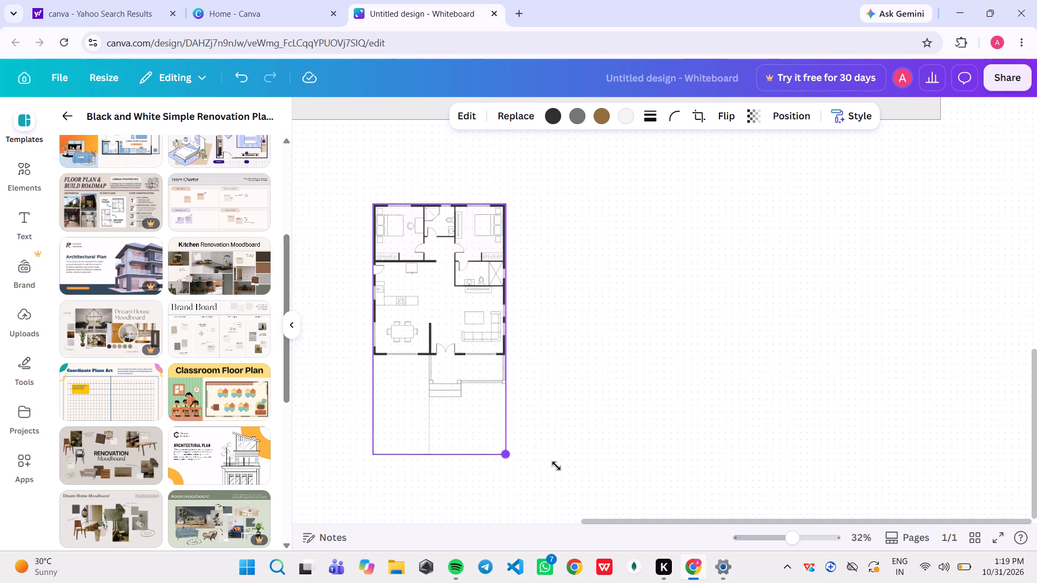
{"action": "left_click_drag", "start_coordinate": [556, 466], "coordinate": [658, 502]}
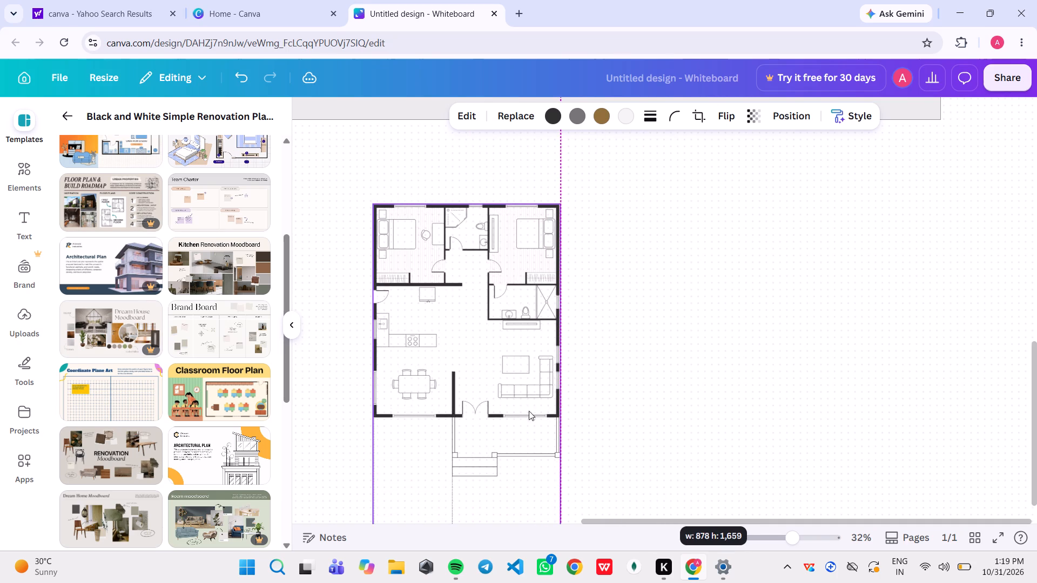
{"action": "left_click_drag", "start_coordinate": [459, 315], "coordinate": [560, 313]}
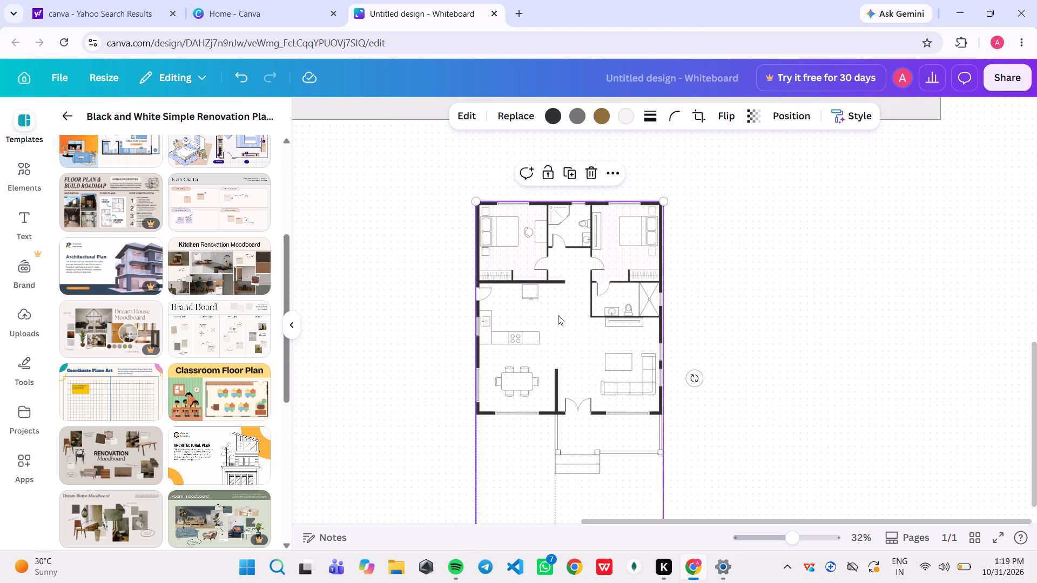
Check the house floor plan's position and size settings.
{"action": "left_click", "coordinate": [796, 109]}
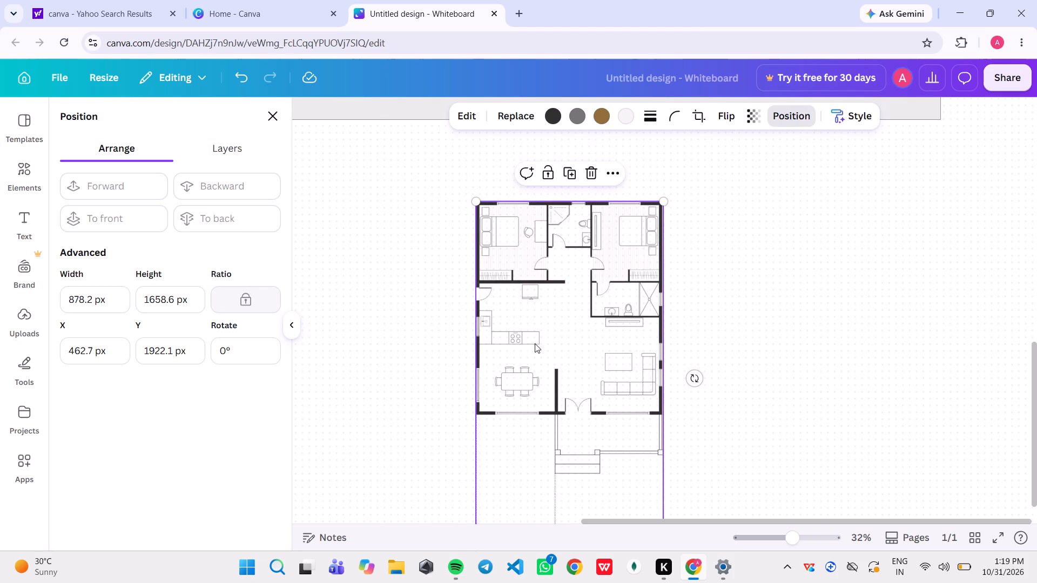
{"action": "left_click", "coordinate": [770, 118]}
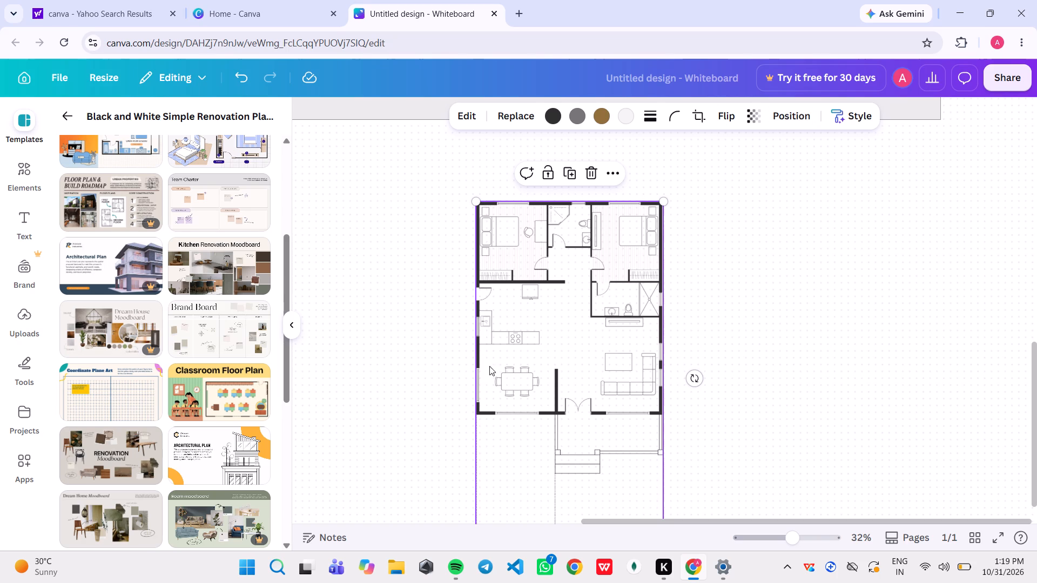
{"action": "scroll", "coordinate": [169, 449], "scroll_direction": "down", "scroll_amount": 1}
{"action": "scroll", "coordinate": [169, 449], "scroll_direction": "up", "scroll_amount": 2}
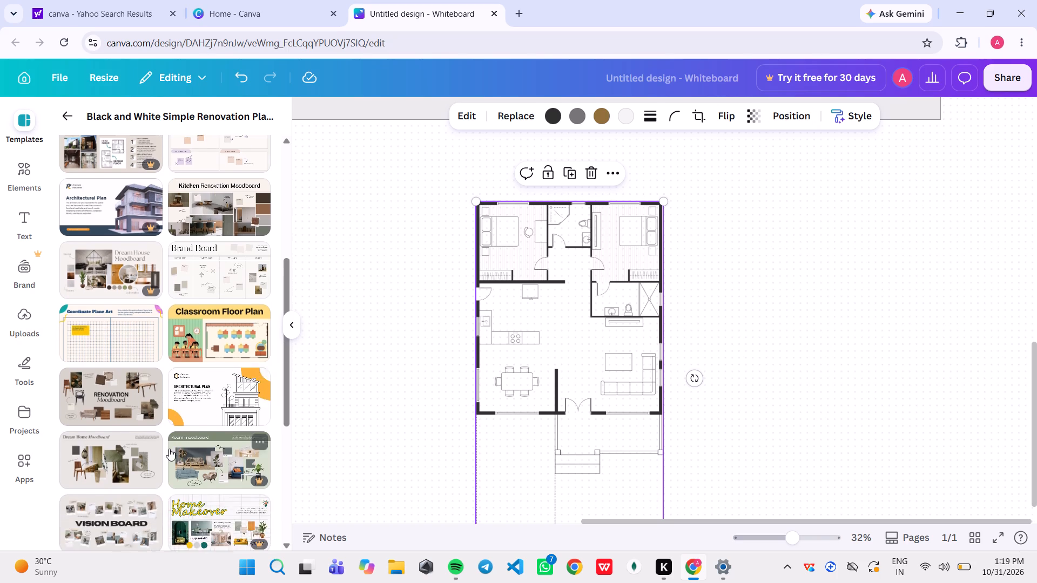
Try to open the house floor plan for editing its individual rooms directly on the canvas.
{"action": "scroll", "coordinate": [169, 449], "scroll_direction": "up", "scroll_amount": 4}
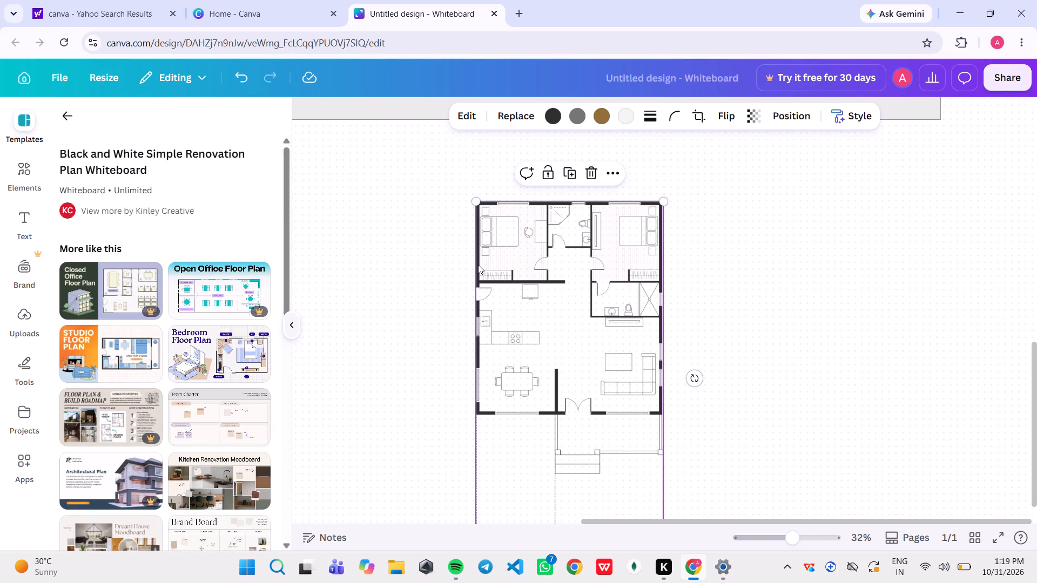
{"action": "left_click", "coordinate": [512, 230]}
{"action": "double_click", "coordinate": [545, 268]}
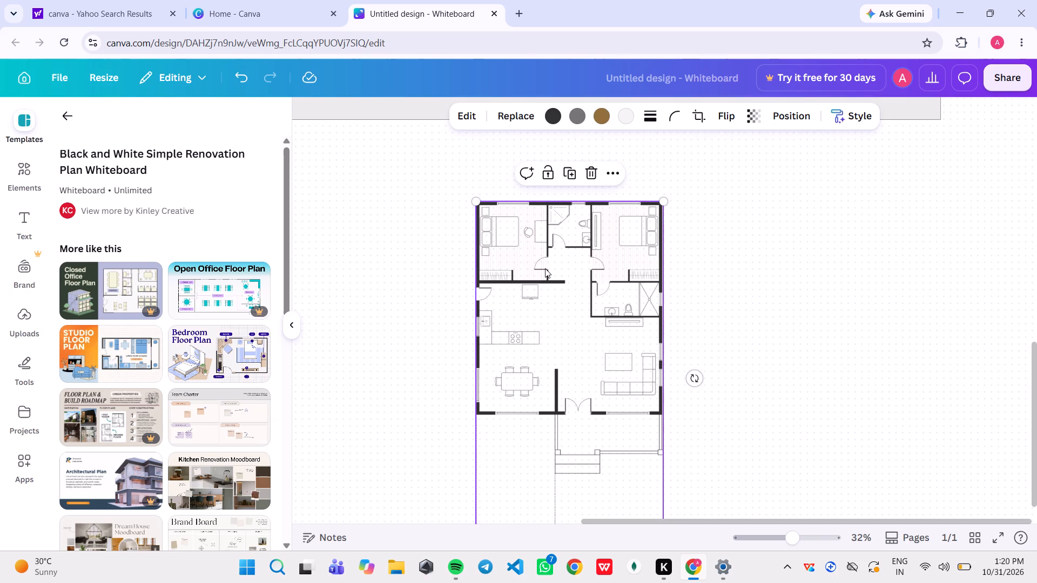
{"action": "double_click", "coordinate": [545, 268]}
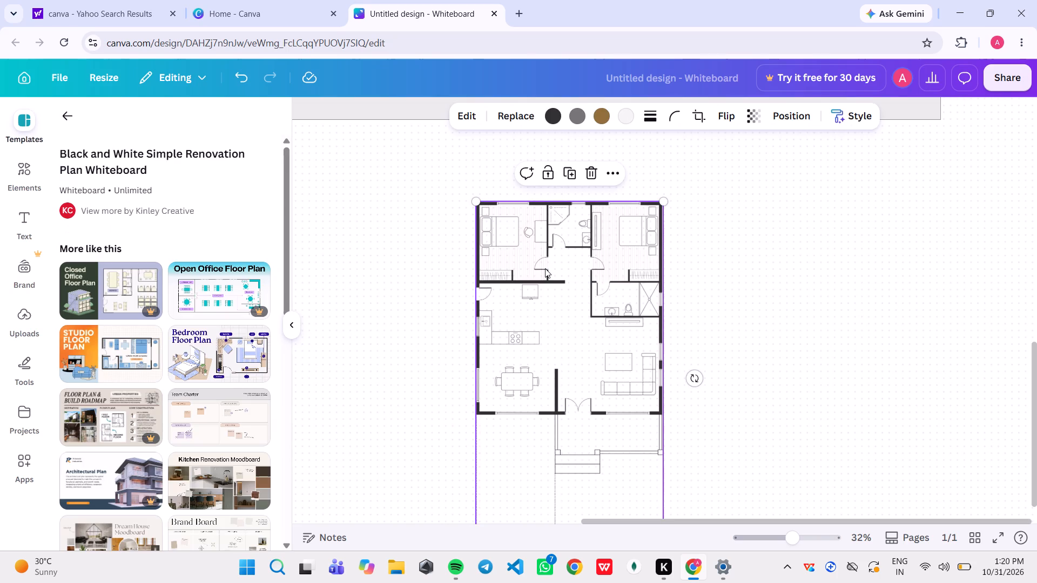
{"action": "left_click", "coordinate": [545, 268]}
Examine the image editing options for the house floor plan, including tools, style match, filters, apps and shadows.
{"action": "left_click", "coordinate": [460, 119]}
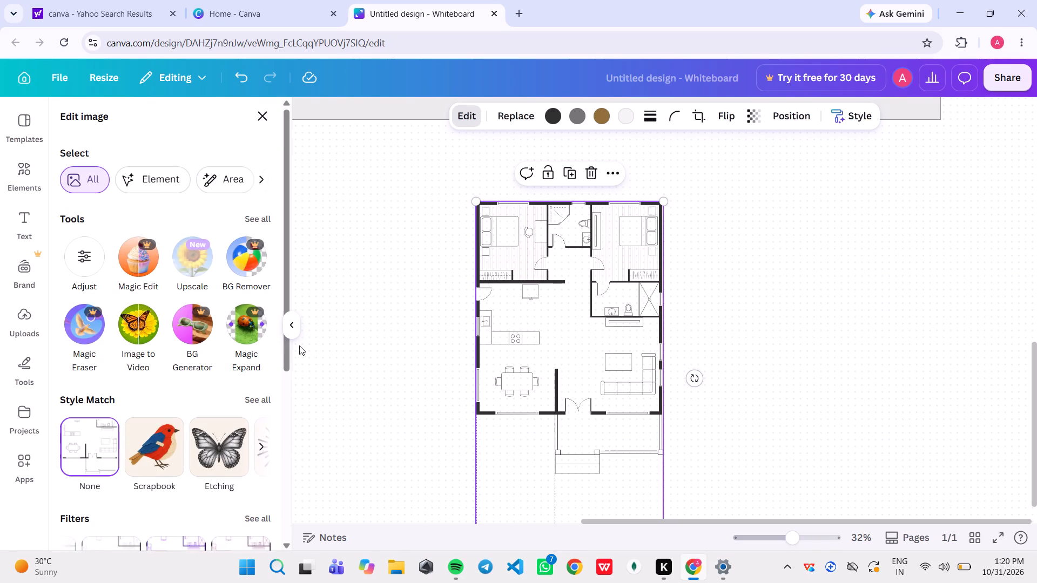
{"action": "scroll", "coordinate": [162, 465], "scroll_direction": "down", "scroll_amount": 2}
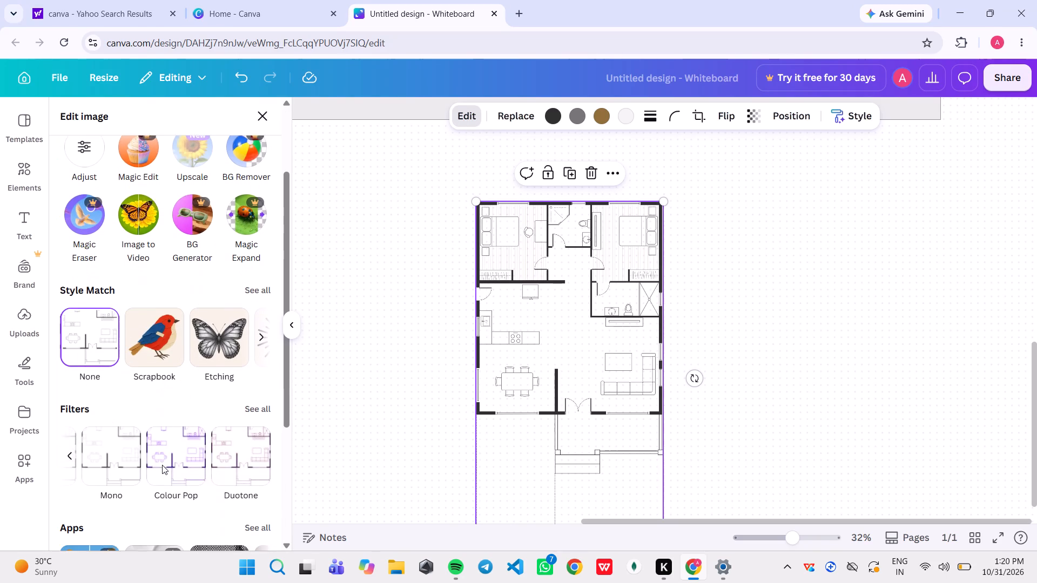
{"action": "scroll", "coordinate": [162, 465], "scroll_direction": "down", "scroll_amount": 1}
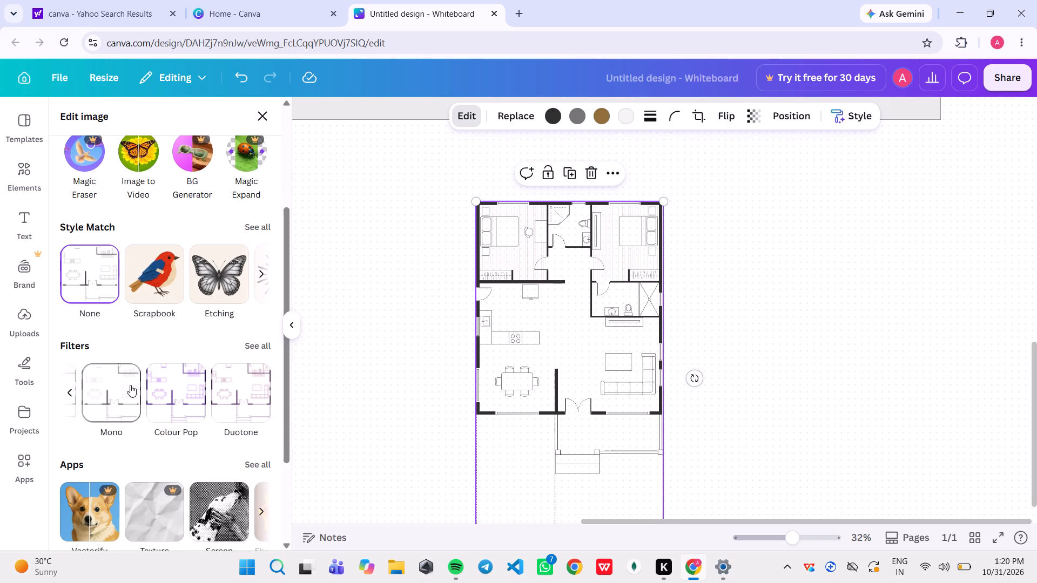
{"action": "scroll", "coordinate": [130, 385], "scroll_direction": "right", "scroll_amount": 3}
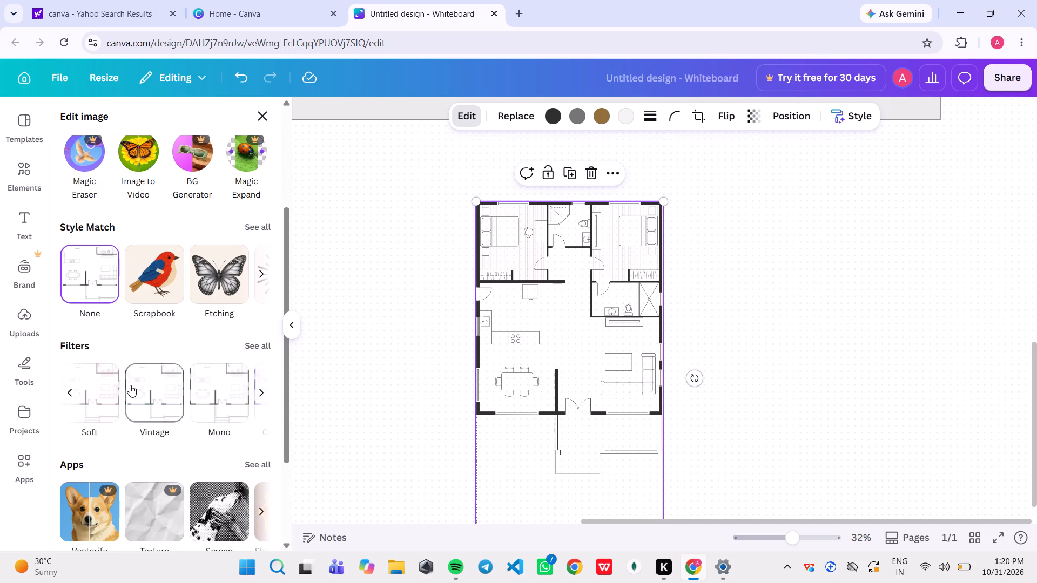
{"action": "scroll", "coordinate": [130, 385], "scroll_direction": "right", "scroll_amount": 2}
{"action": "scroll", "coordinate": [130, 385], "scroll_direction": "down", "scroll_amount": 5}
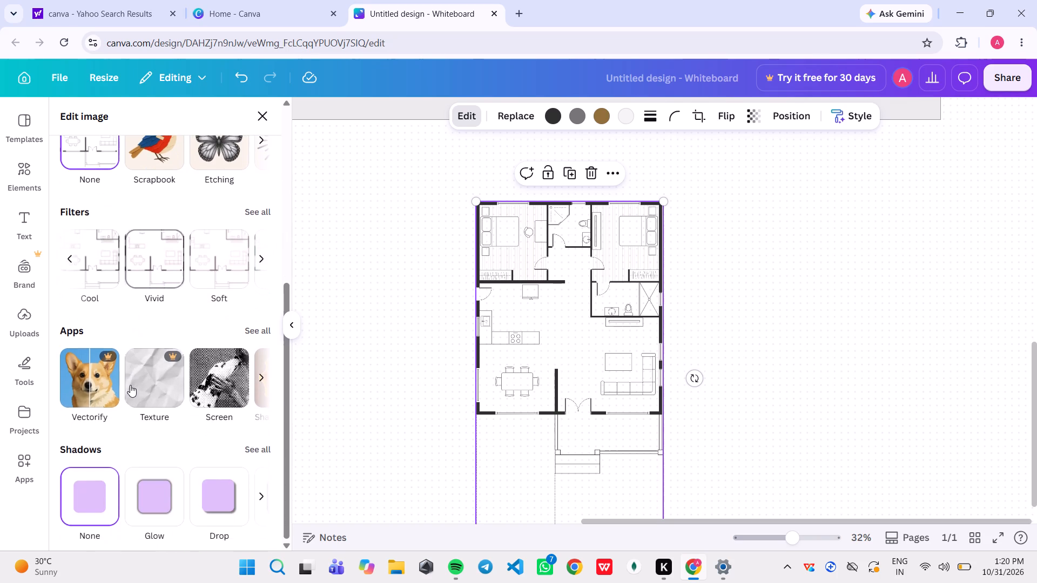
{"action": "scroll", "coordinate": [130, 385], "scroll_direction": "down", "scroll_amount": 1}
{"action": "scroll", "coordinate": [130, 385], "scroll_direction": "up", "scroll_amount": 5}
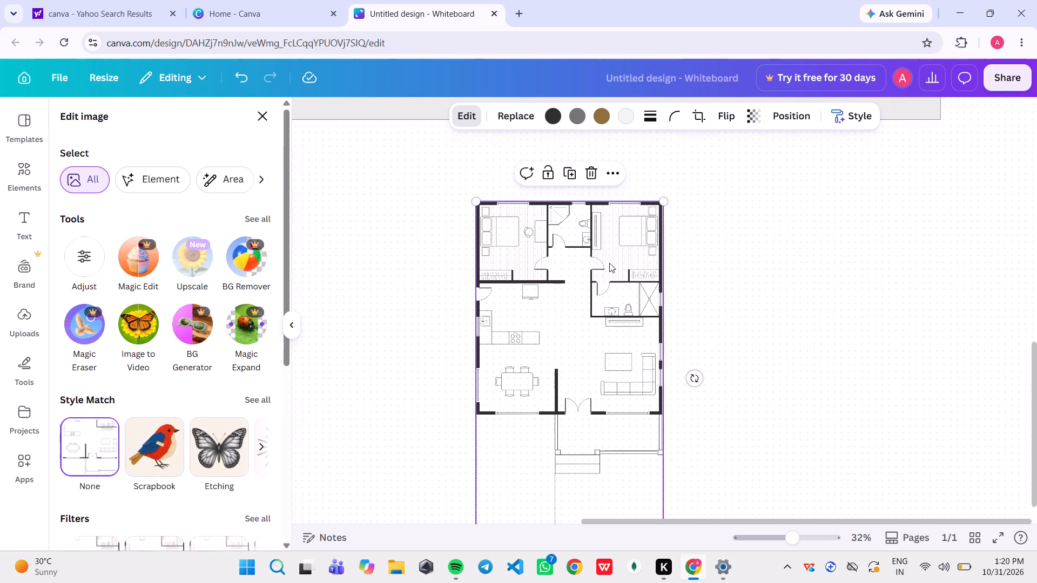
{"action": "left_click", "coordinate": [625, 326]}
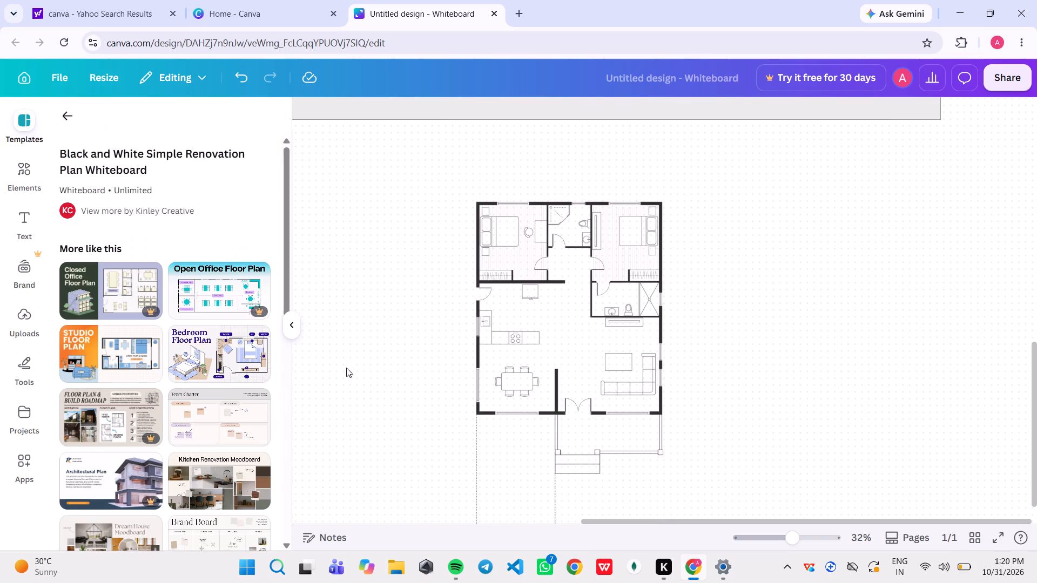
Browse the templates similar to the Black and White Simple Renovation Plan Whiteboard.
{"action": "scroll", "coordinate": [132, 316], "scroll_direction": "up", "scroll_amount": 2}
{"action": "scroll", "coordinate": [169, 383], "scroll_direction": "down", "scroll_amount": 4}
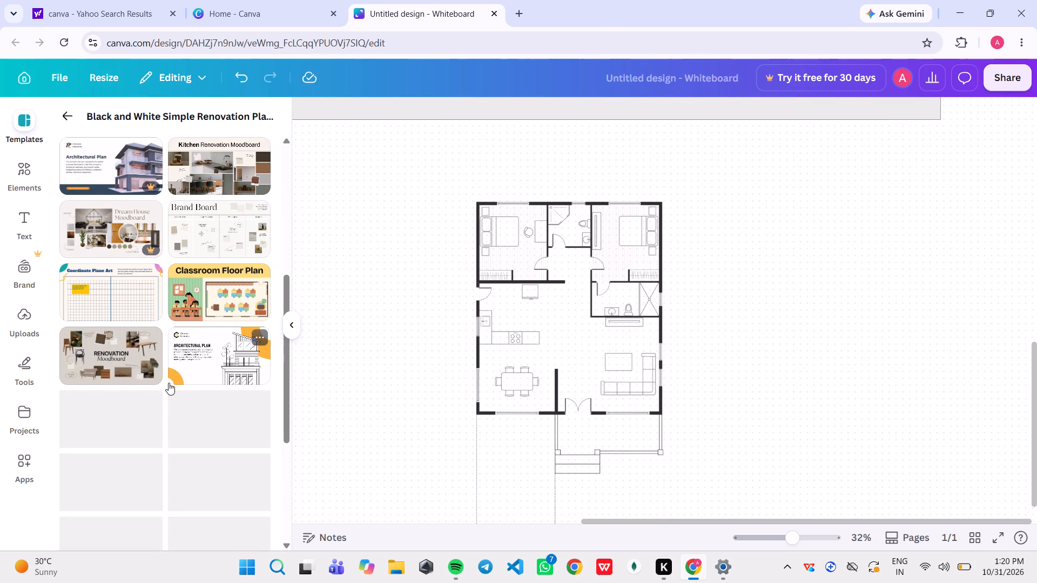
{"action": "scroll", "coordinate": [169, 383], "scroll_direction": "down", "scroll_amount": 3}
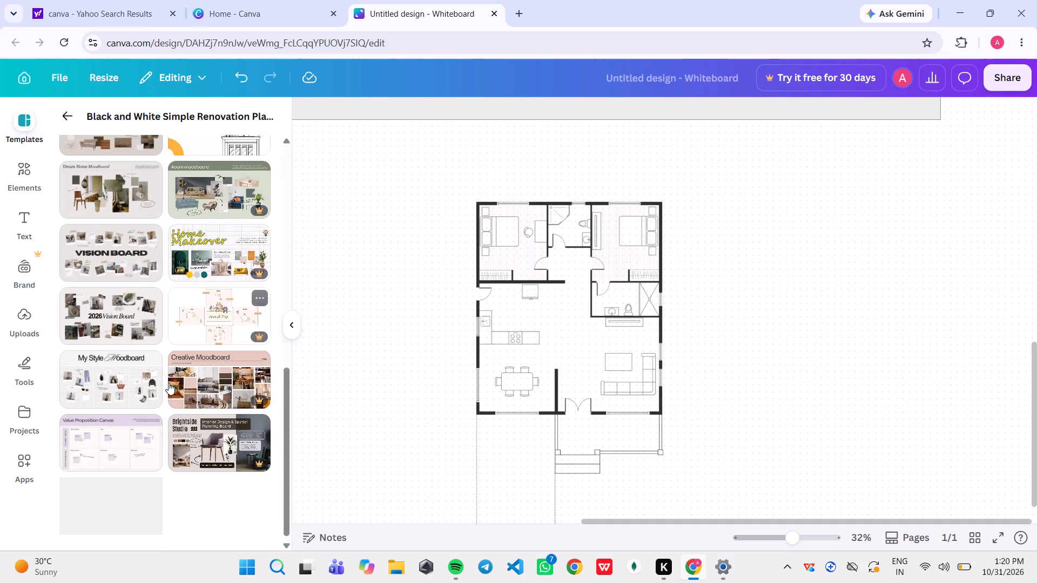
{"action": "scroll", "coordinate": [169, 383], "scroll_direction": "down", "scroll_amount": 5}
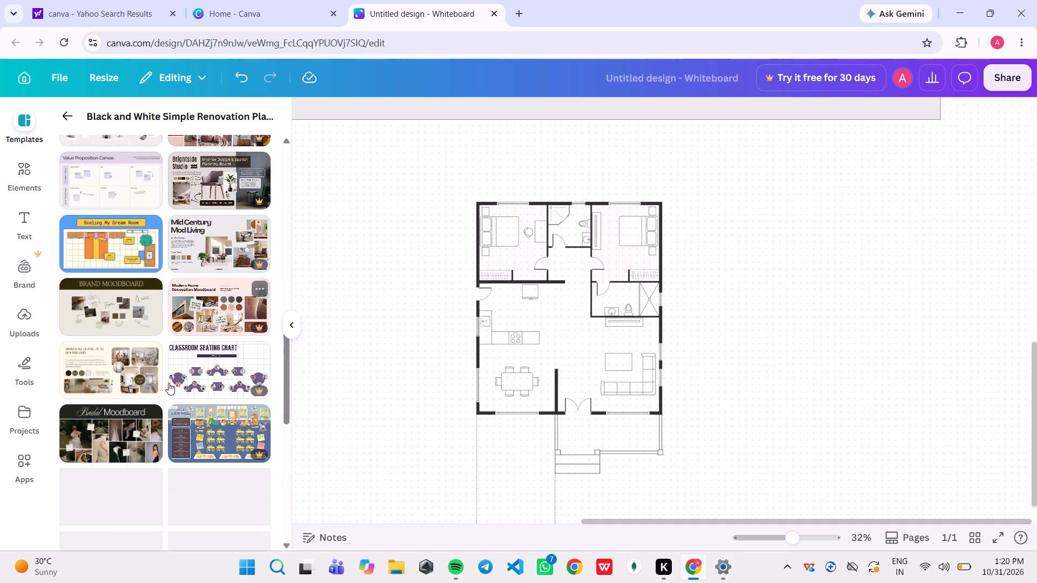
{"action": "scroll", "coordinate": [169, 383], "scroll_direction": "down", "scroll_amount": 2}
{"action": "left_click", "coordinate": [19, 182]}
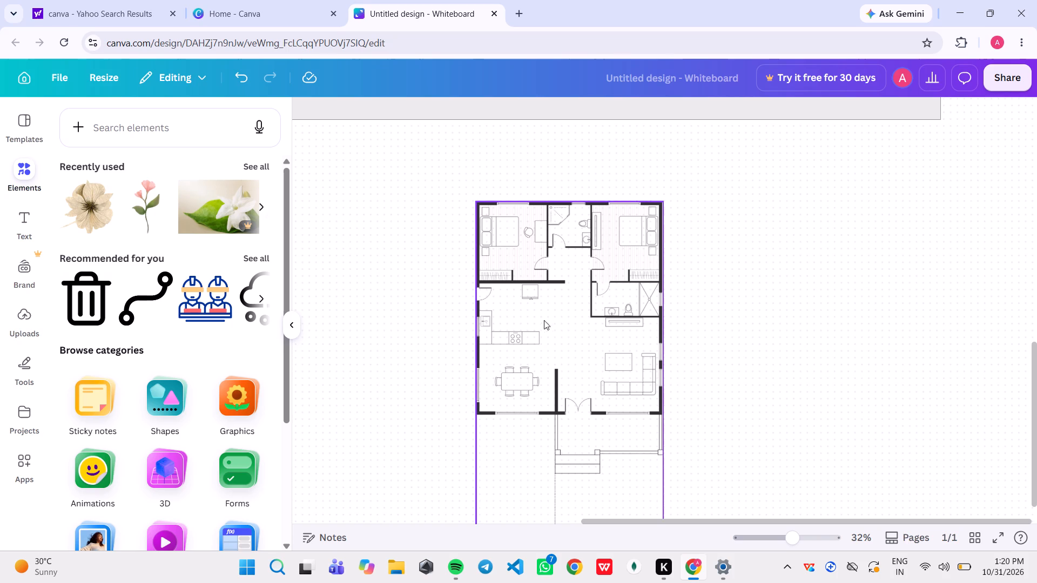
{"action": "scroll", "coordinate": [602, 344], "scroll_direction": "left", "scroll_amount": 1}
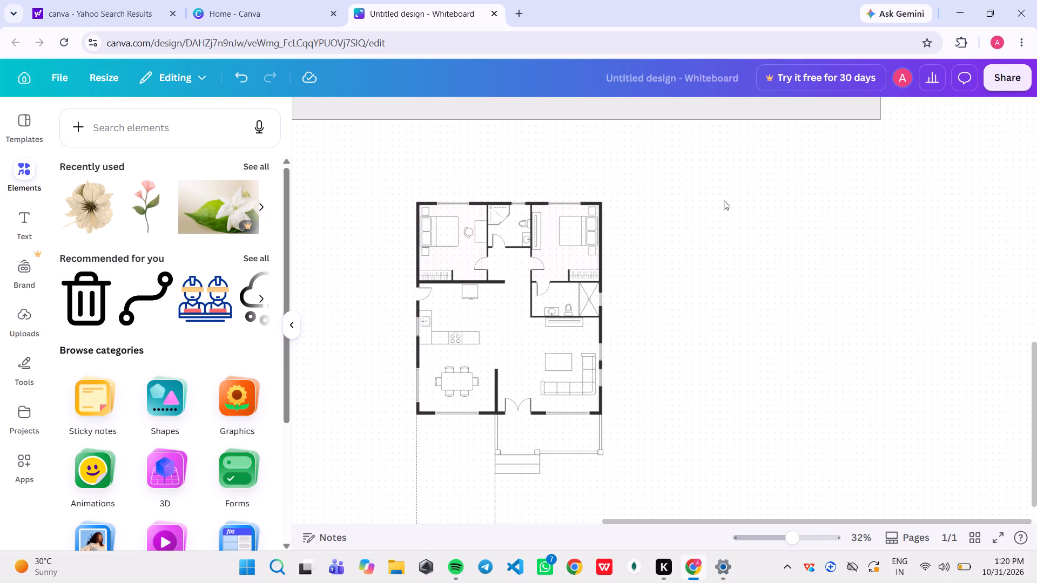
Add a square shape on the empty canvas to the right of the house floor plan.
{"action": "left_click", "coordinate": [23, 372]}
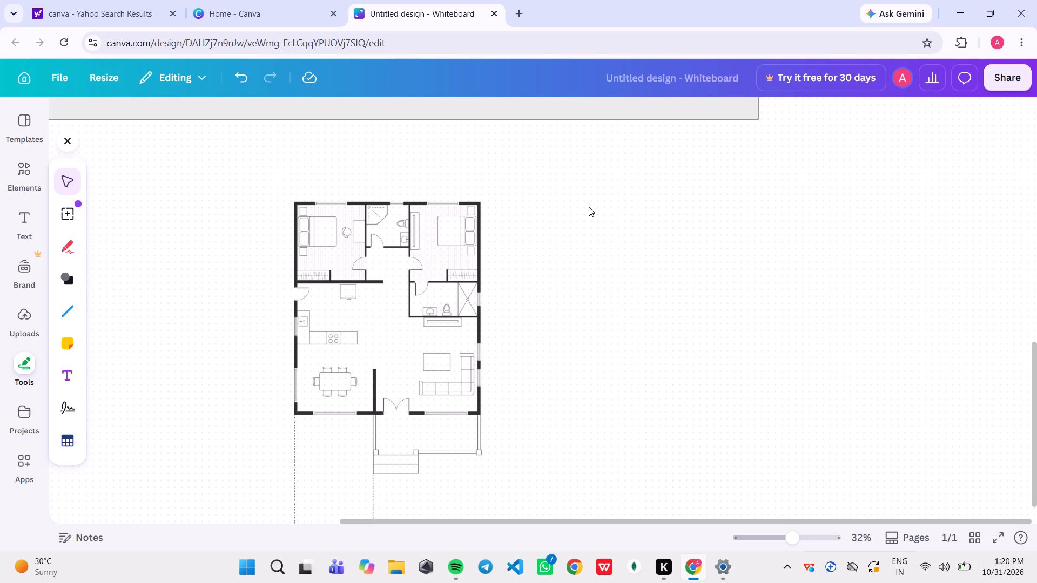
{"action": "left_click_drag", "start_coordinate": [589, 207], "coordinate": [630, 268]}
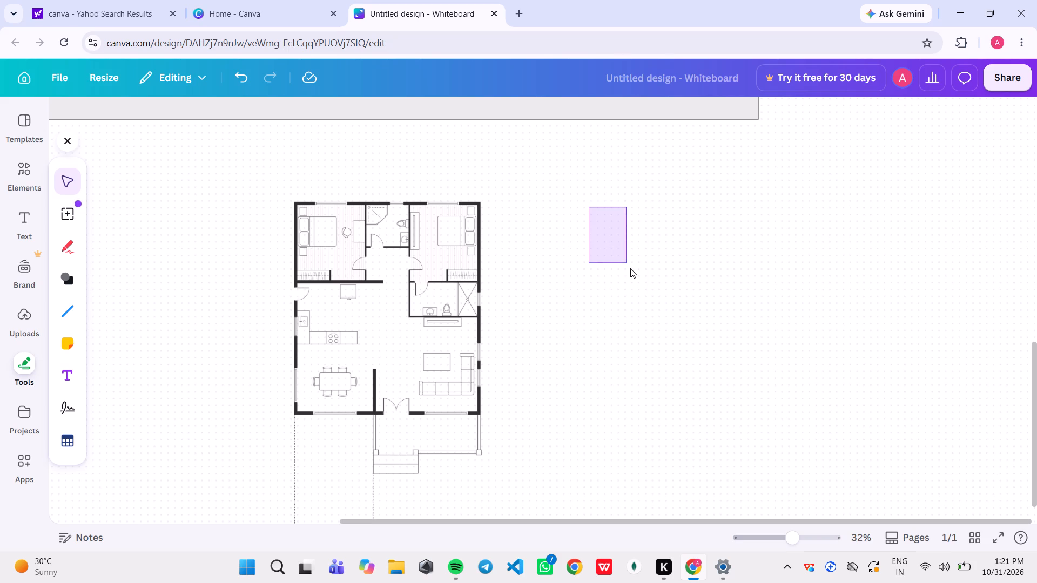
{"action": "left_click_drag", "start_coordinate": [630, 268], "coordinate": [831, 479]}
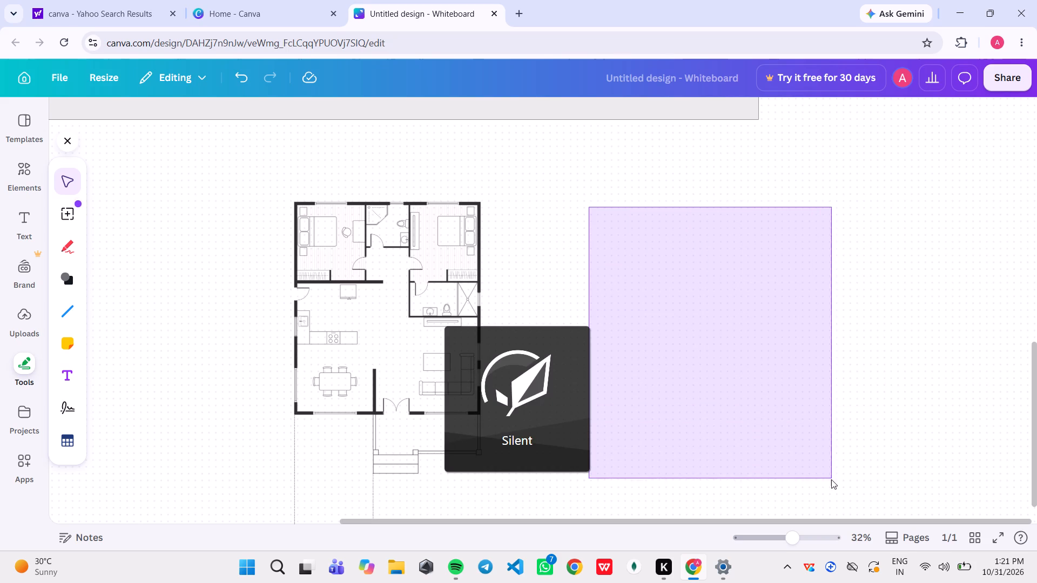
{"action": "left_click_drag", "start_coordinate": [831, 479], "coordinate": [817, 474]}
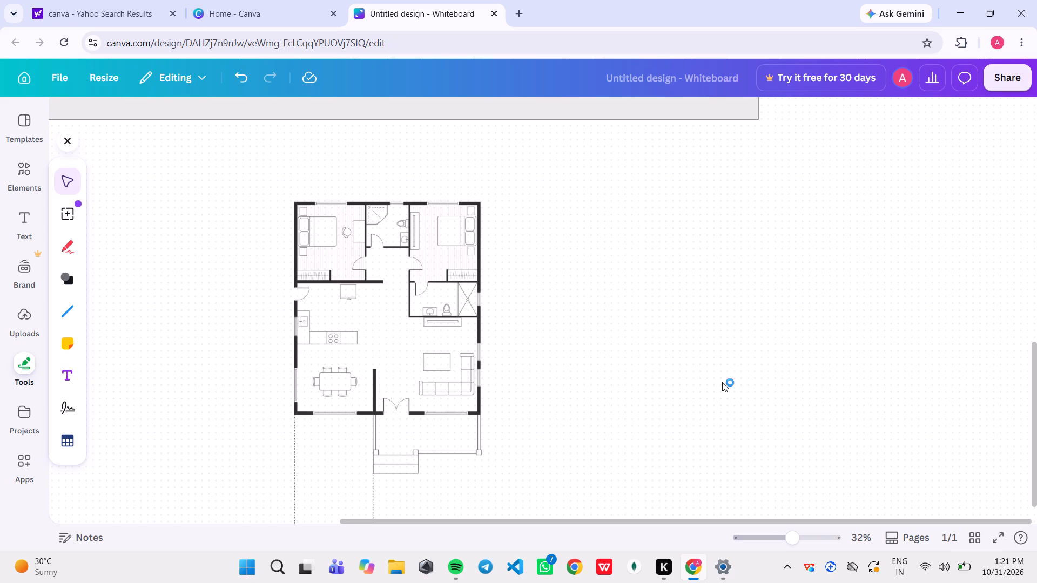
{"action": "left_click", "coordinate": [68, 279]}
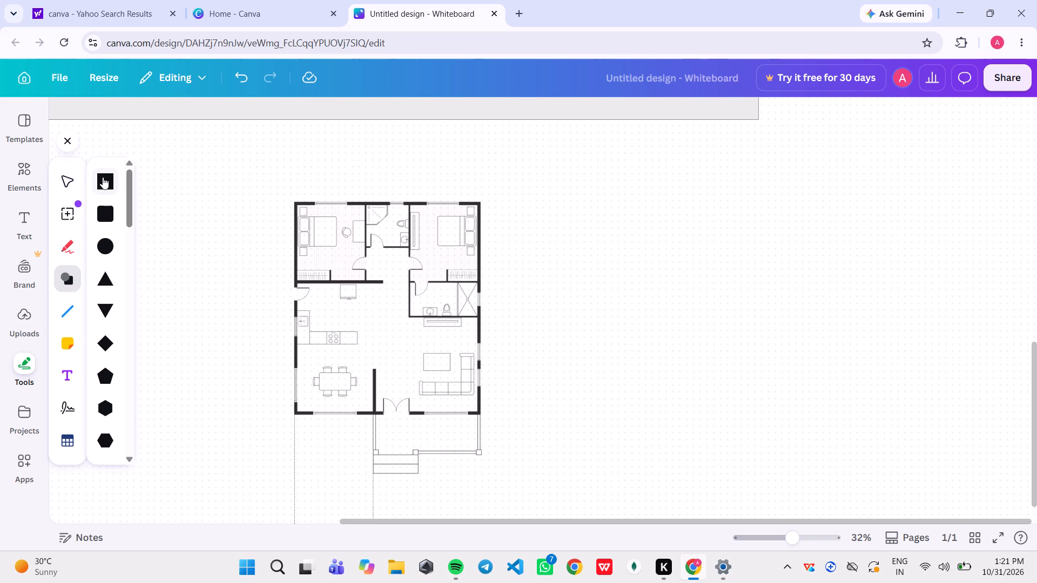
{"action": "left_click", "coordinate": [103, 177]}
{"action": "left_click_drag", "start_coordinate": [542, 306], "coordinate": [687, 277]}
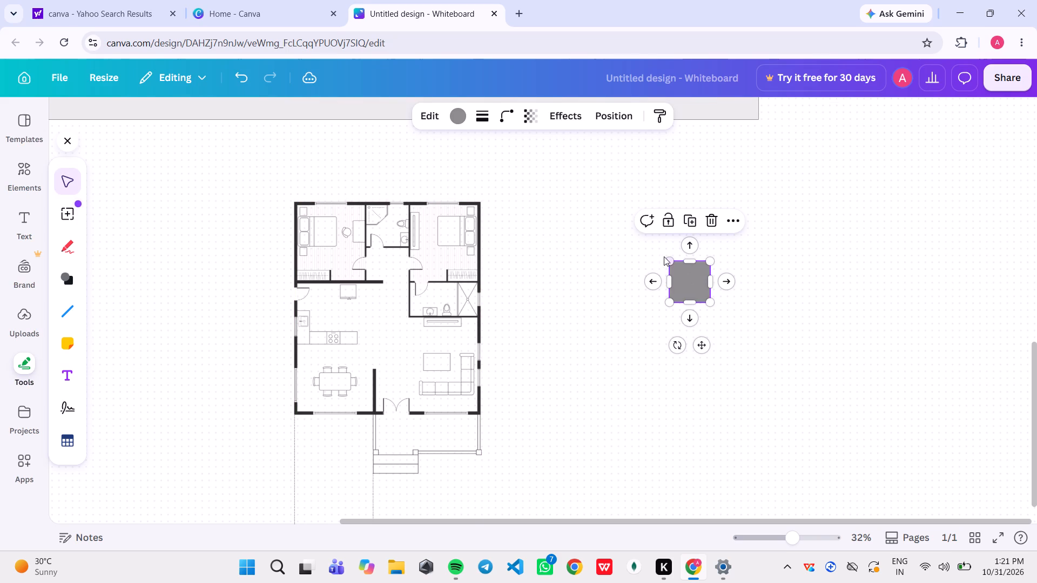
Resize the square into an upright rectangle about 871 px wide and just over 1,055 px tall beside the floor plan.
{"action": "left_click_drag", "start_coordinate": [665, 258], "coordinate": [573, 213]}
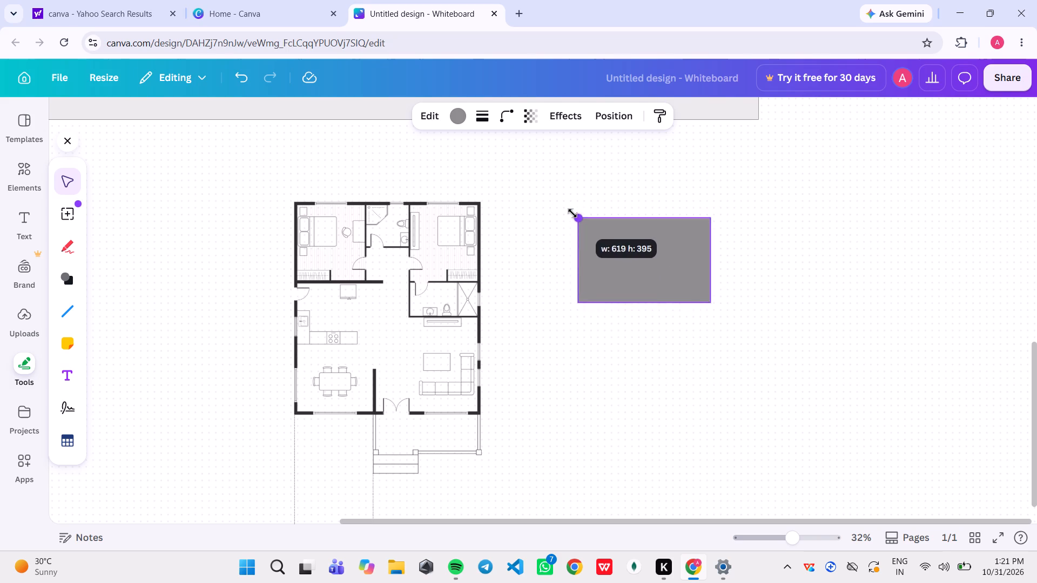
{"action": "left_click_drag", "start_coordinate": [573, 213], "coordinate": [573, 213]}
{"action": "left_click_drag", "start_coordinate": [647, 303], "coordinate": [648, 307]}
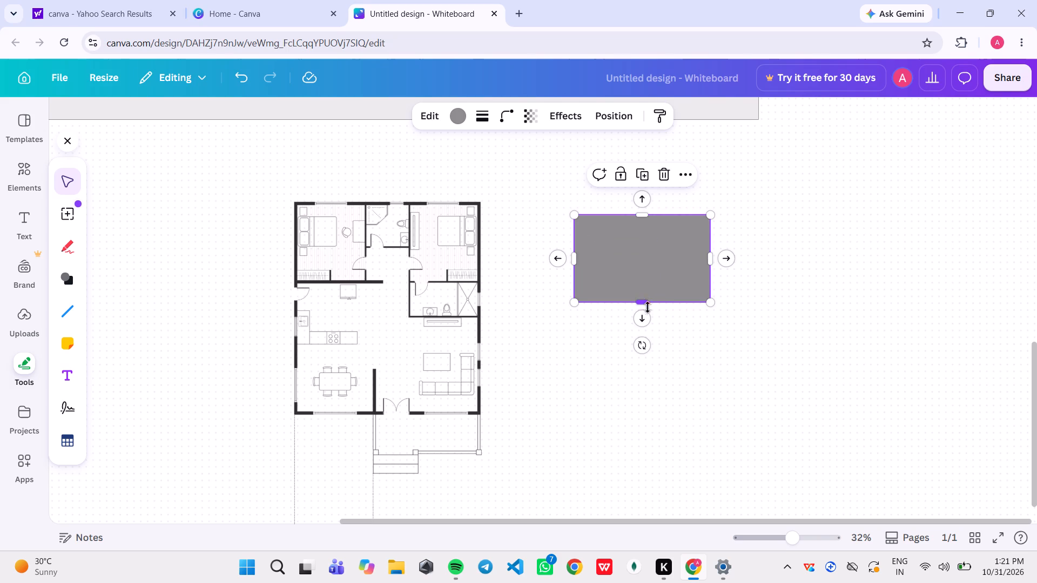
{"action": "left_click_drag", "start_coordinate": [648, 307], "coordinate": [663, 446]}
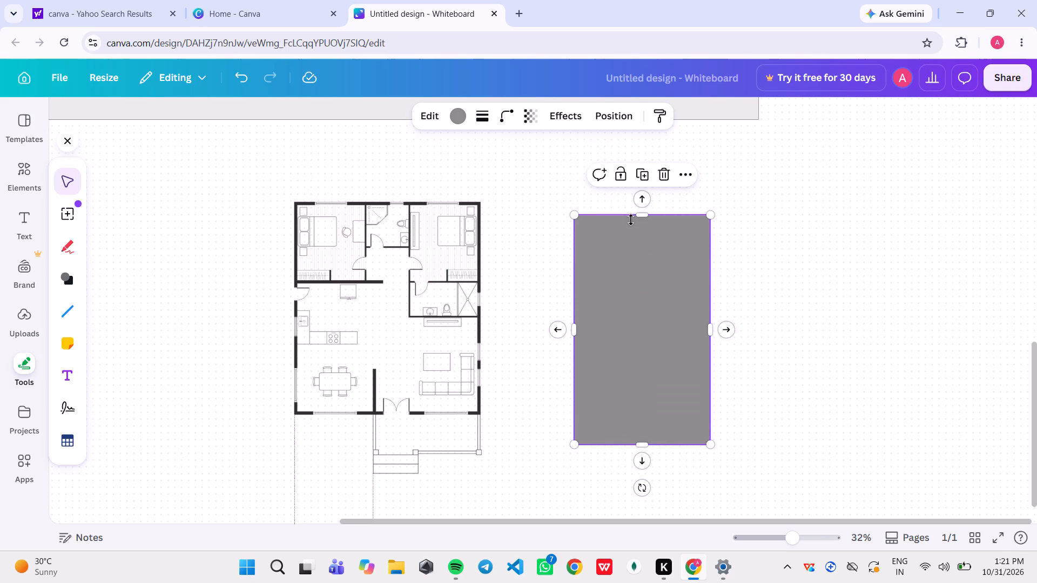
{"action": "left_click_drag", "start_coordinate": [642, 214], "coordinate": [631, 189]}
{"action": "left_click_drag", "start_coordinate": [711, 319], "coordinate": [715, 318]}
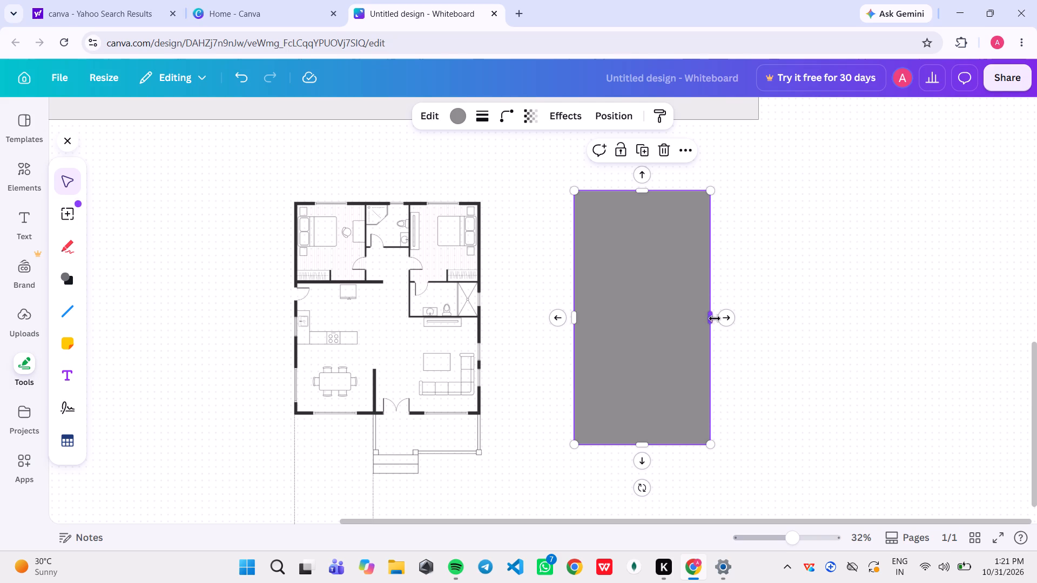
{"action": "left_click_drag", "start_coordinate": [715, 318], "coordinate": [739, 317]}
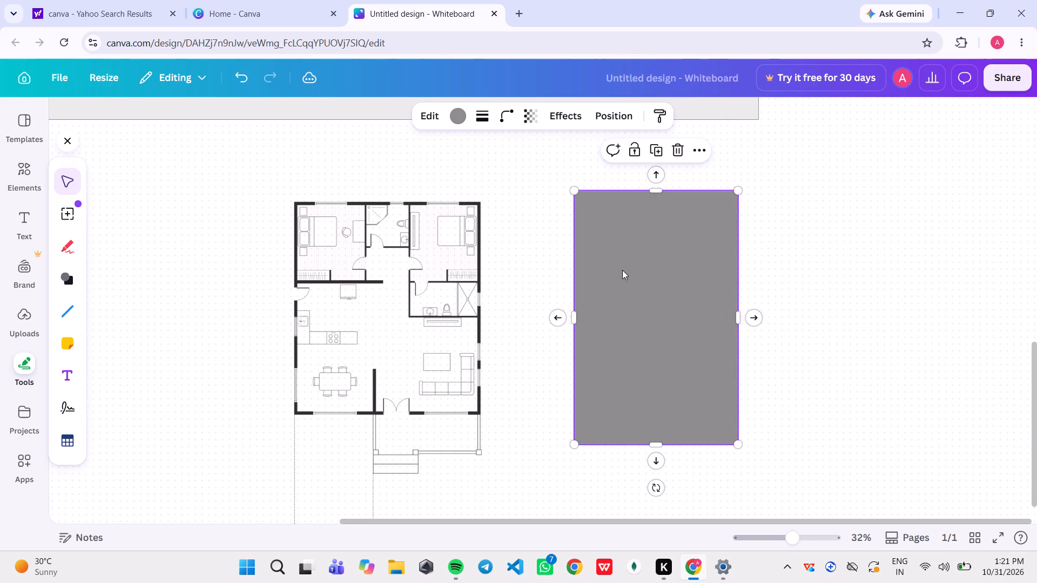
{"action": "left_click_drag", "start_coordinate": [572, 316], "coordinate": [549, 315]}
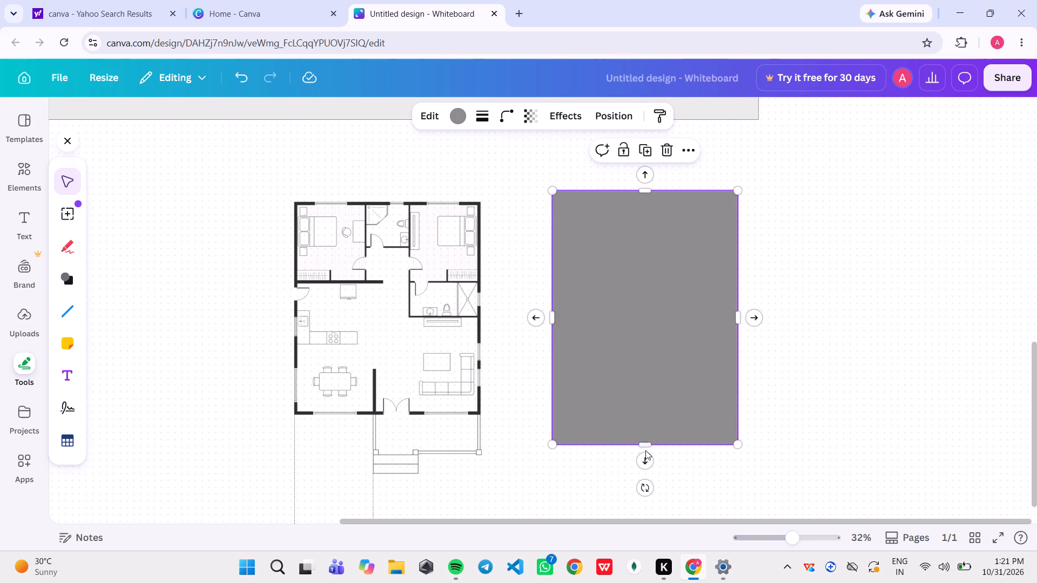
{"action": "left_click_drag", "start_coordinate": [644, 444], "coordinate": [638, 417]}
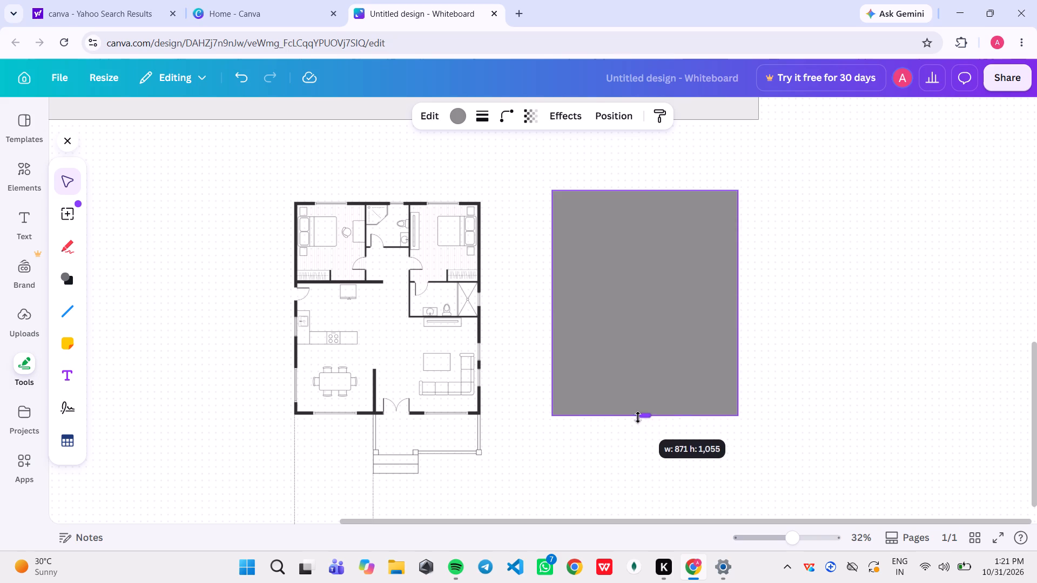
{"action": "left_click_drag", "start_coordinate": [638, 417], "coordinate": [638, 418]}
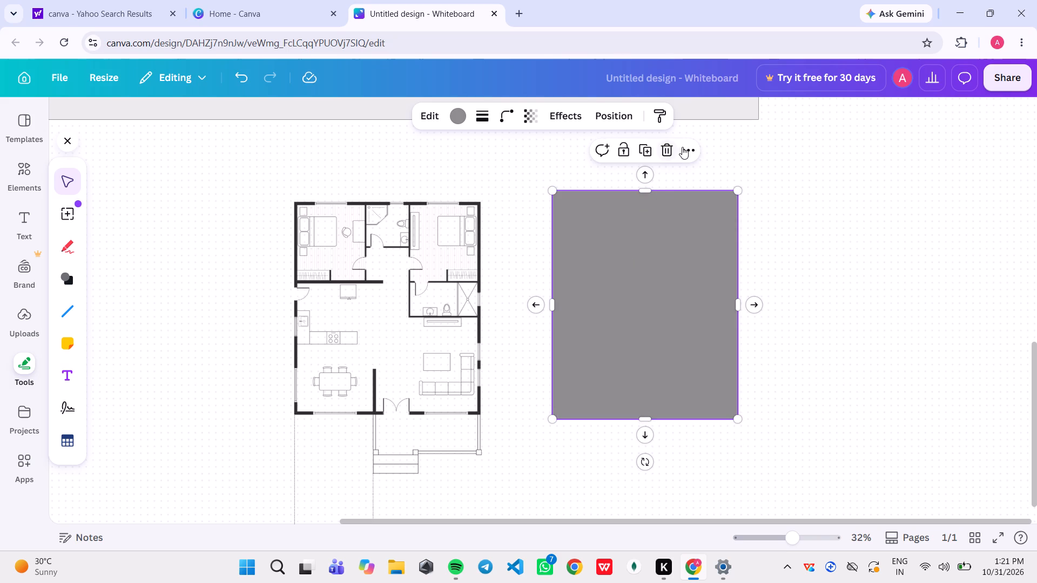
Set the grey rectangle's transparency to 21.
{"action": "left_click", "coordinate": [533, 114]}
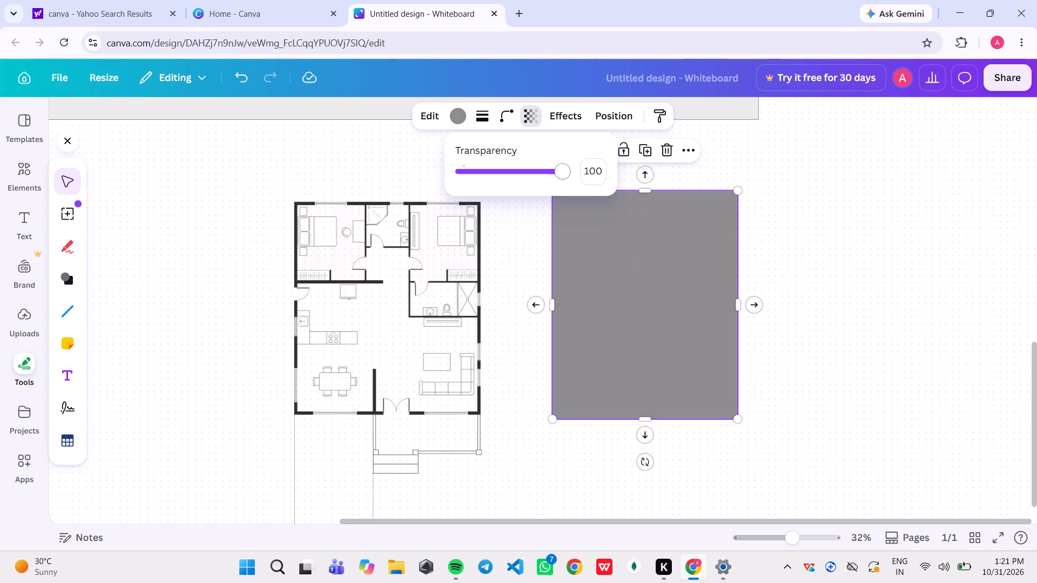
{"action": "left_click_drag", "start_coordinate": [562, 172], "coordinate": [482, 174]}
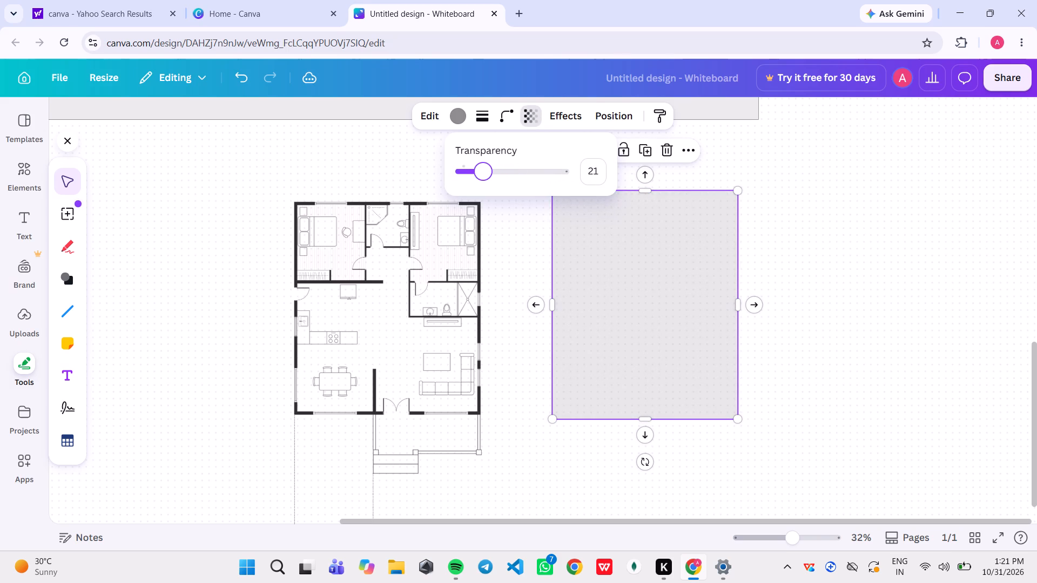
Lower the grey rectangle's transparency value to 12.
{"action": "left_click_drag", "start_coordinate": [482, 174], "coordinate": [473, 173]}
{"action": "left_click_drag", "start_coordinate": [473, 173], "coordinate": [473, 172]}
{"action": "left_click", "coordinate": [856, 266]}
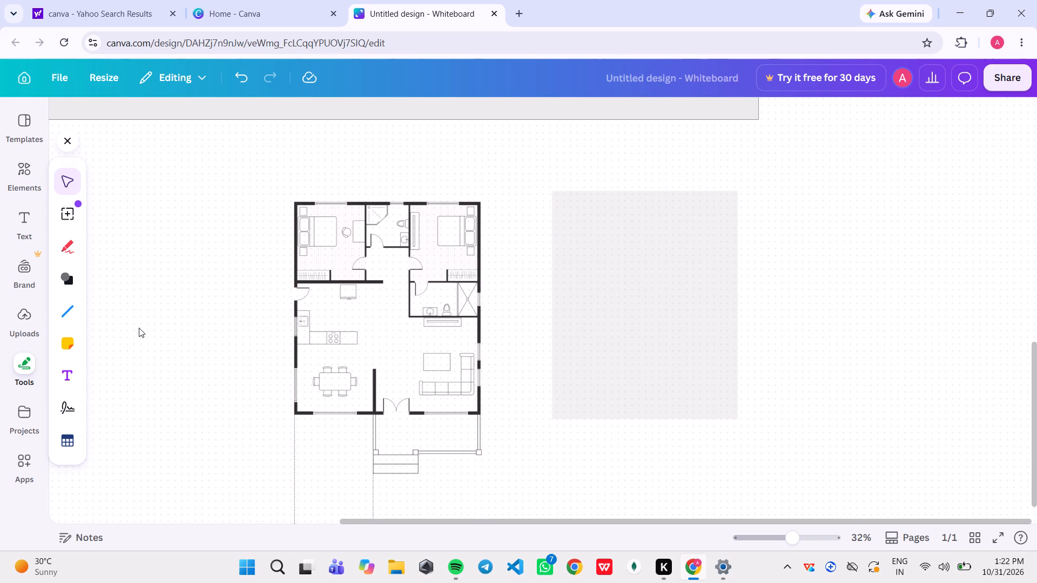
Add a short straight horizontal line on the grey rectangle's bottom edge, near its left corner, spanning roughly a third of the edge.
{"action": "left_click", "coordinate": [68, 313]}
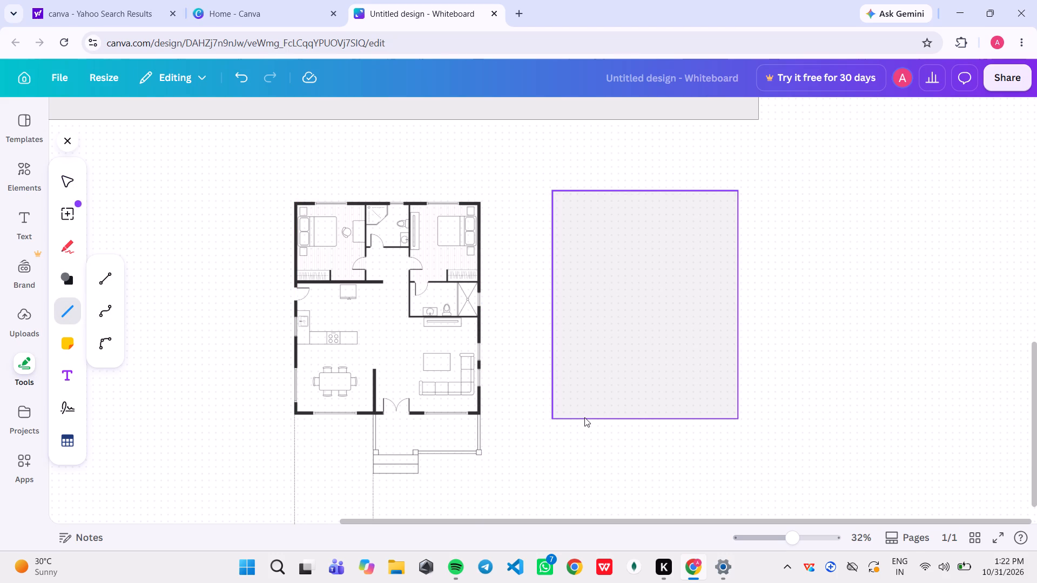
{"action": "left_click_drag", "start_coordinate": [584, 417], "coordinate": [591, 417]}
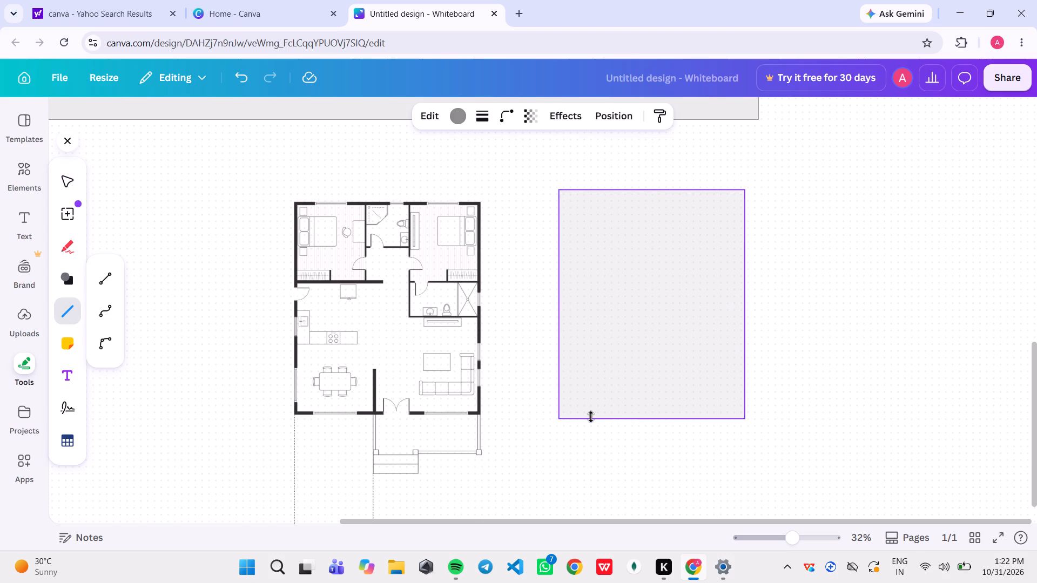
{"action": "left_click", "coordinate": [103, 274]}
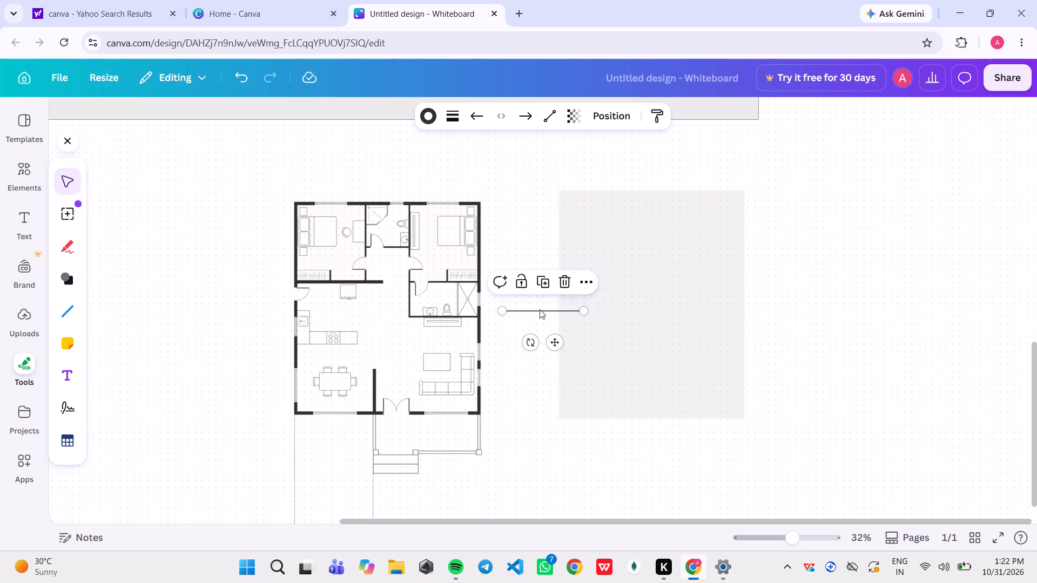
{"action": "left_click_drag", "start_coordinate": [540, 309], "coordinate": [615, 421]}
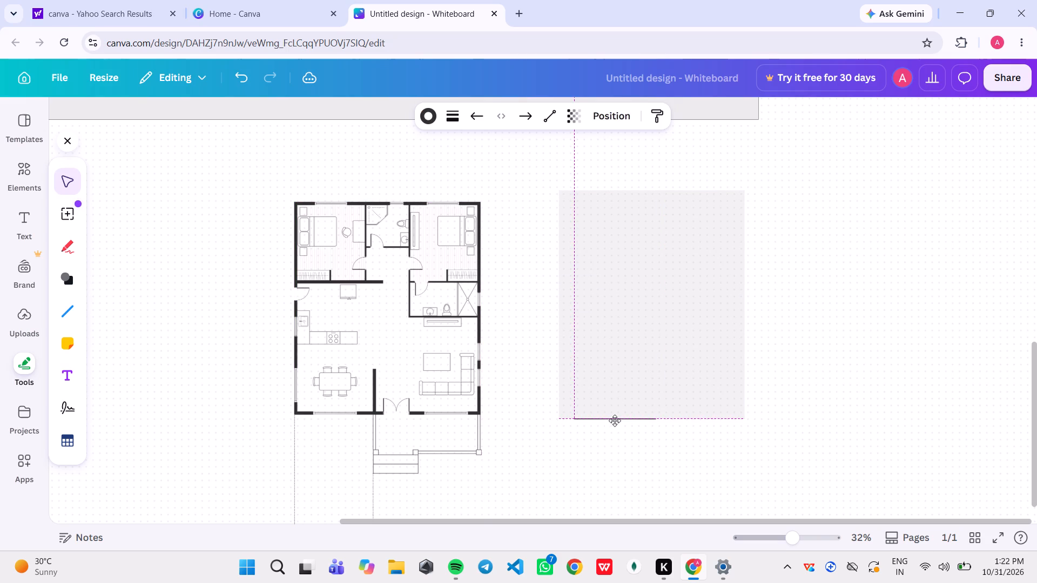
{"action": "left_click_drag", "start_coordinate": [615, 421], "coordinate": [614, 421]}
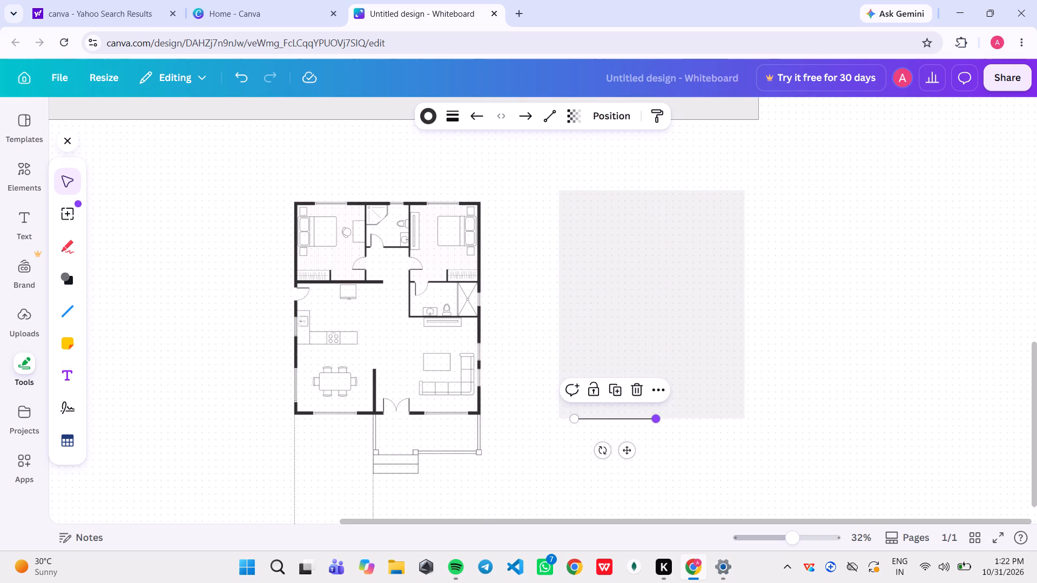
{"action": "left_click_drag", "start_coordinate": [654, 420], "coordinate": [635, 421]}
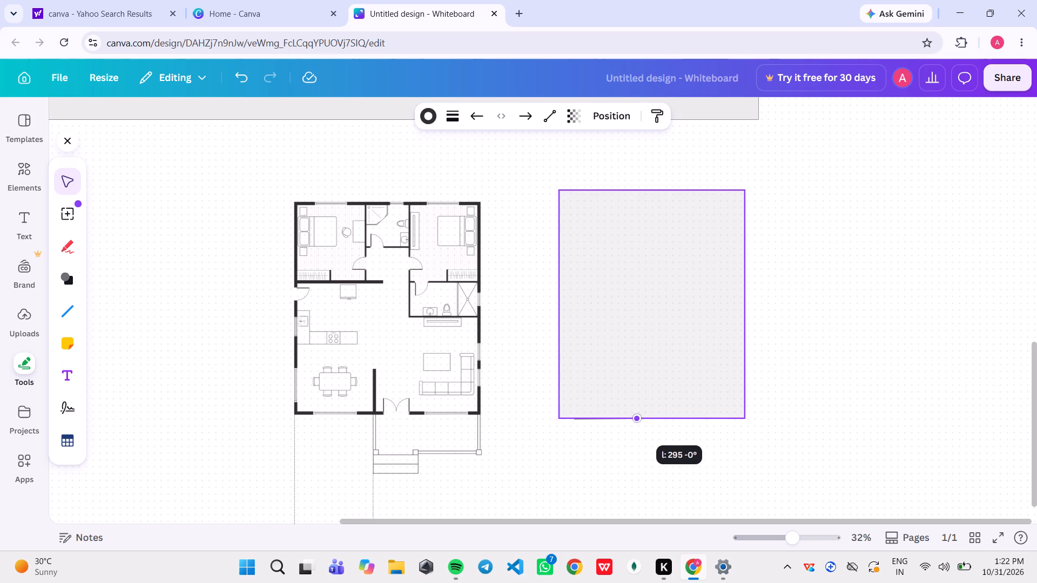
{"action": "left_click_drag", "start_coordinate": [577, 418], "coordinate": [578, 419]}
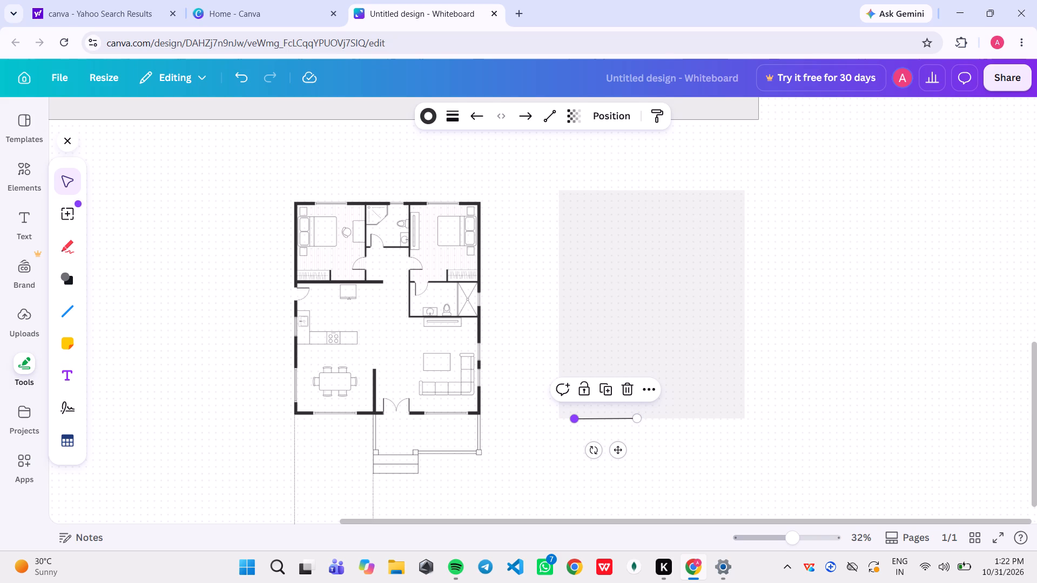
{"action": "left_click_drag", "start_coordinate": [578, 419], "coordinate": [570, 421]}
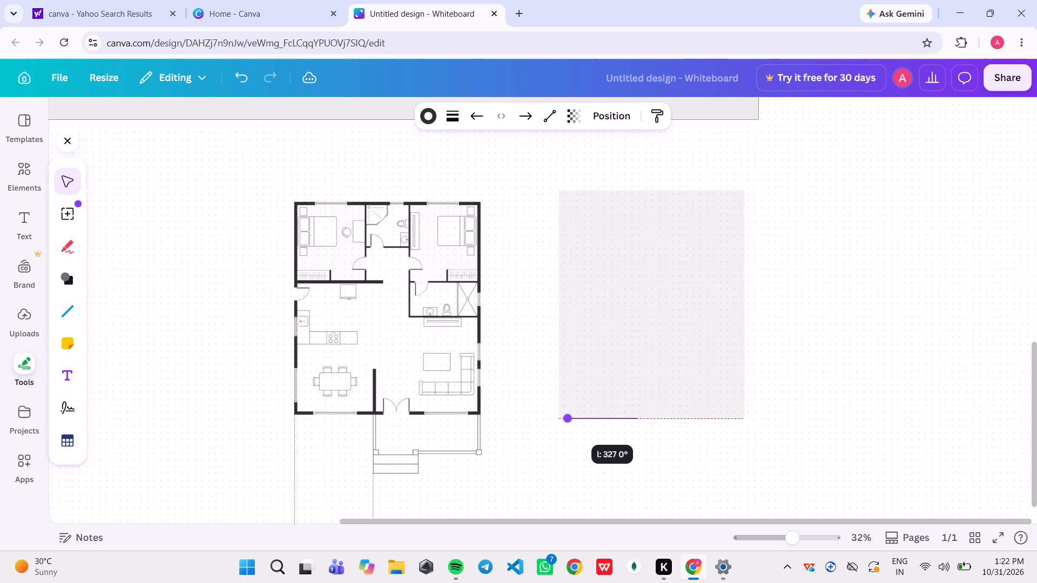
{"action": "left_click_drag", "start_coordinate": [570, 421], "coordinate": [568, 421]}
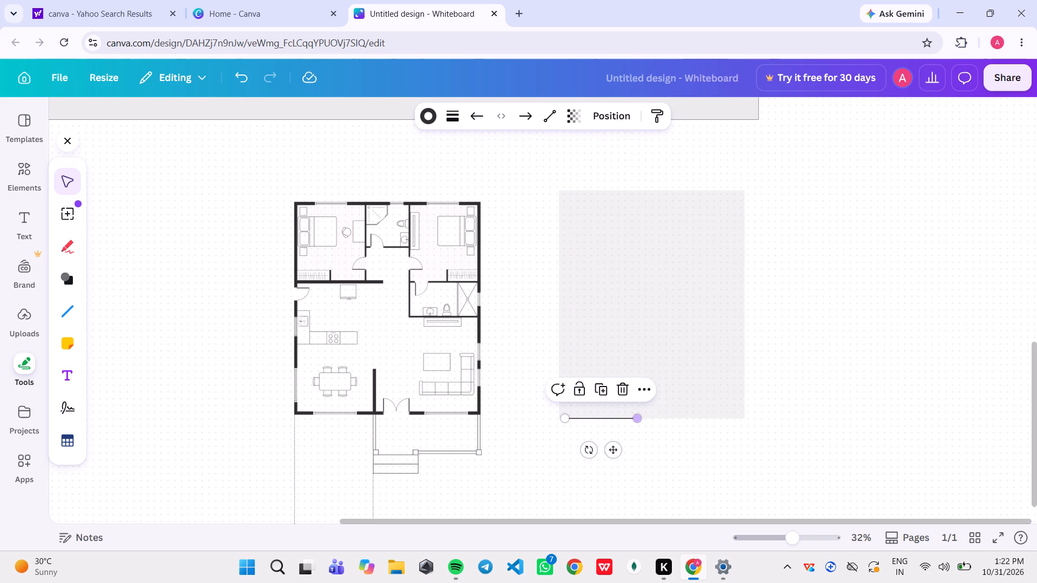
{"action": "left_click_drag", "start_coordinate": [635, 419], "coordinate": [629, 421]}
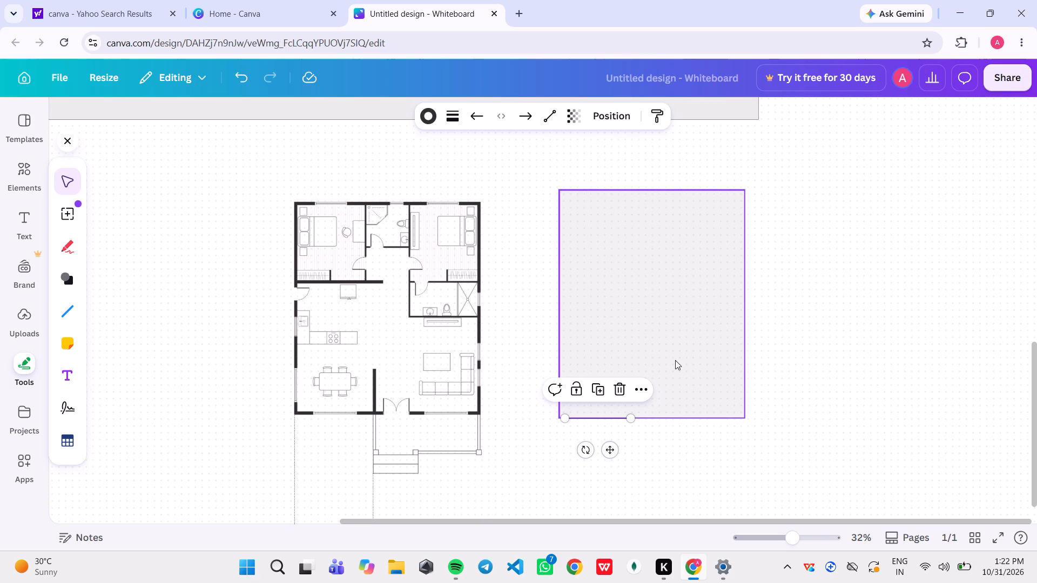
Add a second straight line inside the grey rectangle and rotate it to vertical.
{"action": "left_click", "coordinate": [63, 312]}
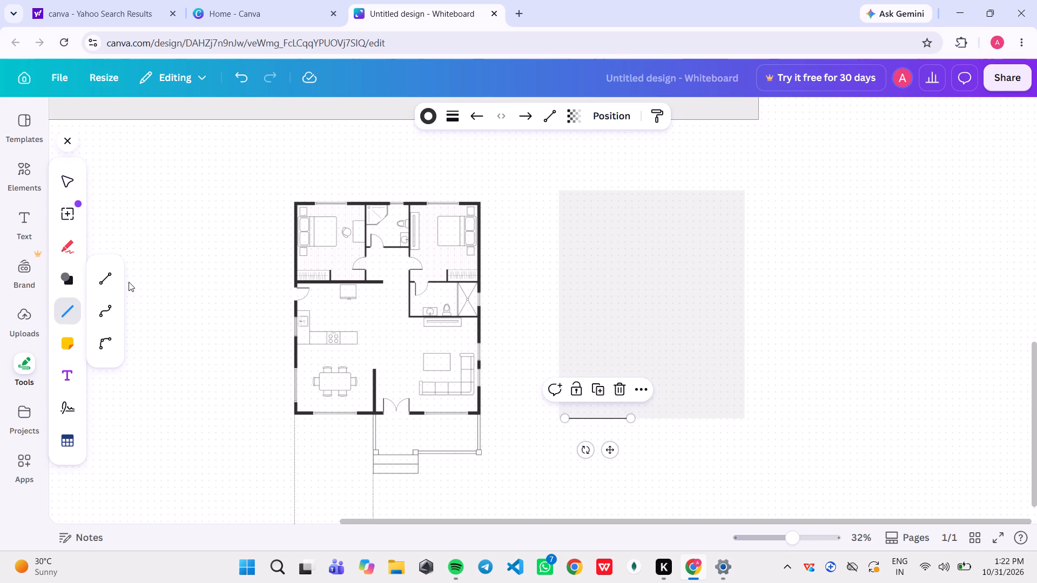
{"action": "left_click", "coordinate": [105, 279]}
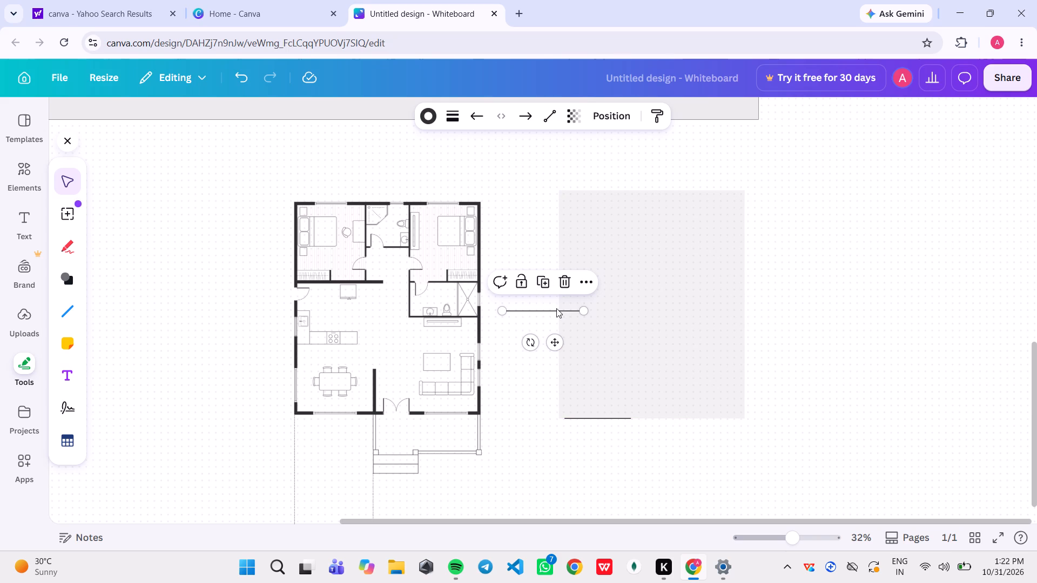
{"action": "left_click_drag", "start_coordinate": [556, 308], "coordinate": [700, 335]}
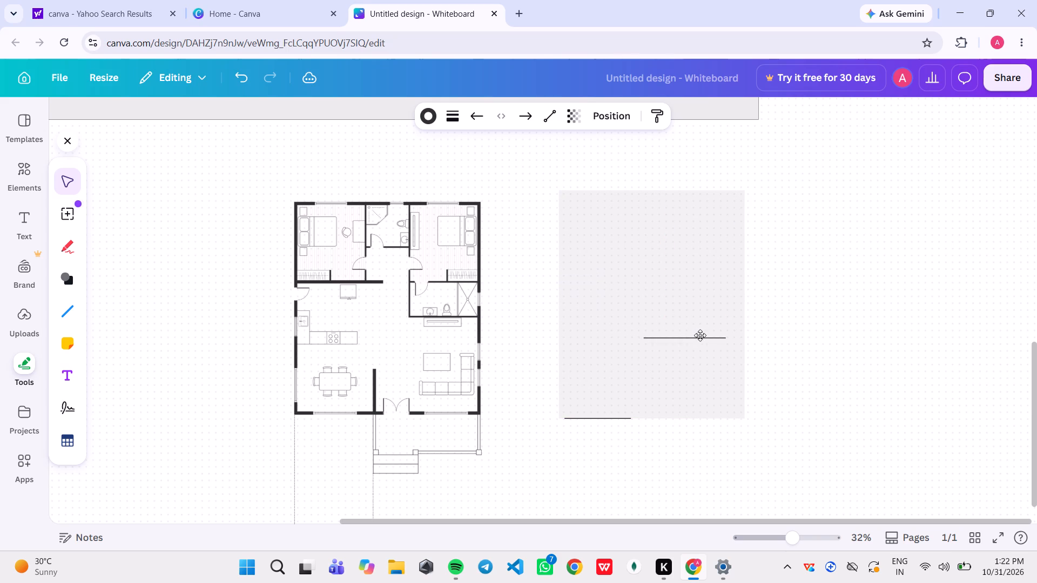
{"action": "left_click_drag", "start_coordinate": [700, 335], "coordinate": [699, 334]}
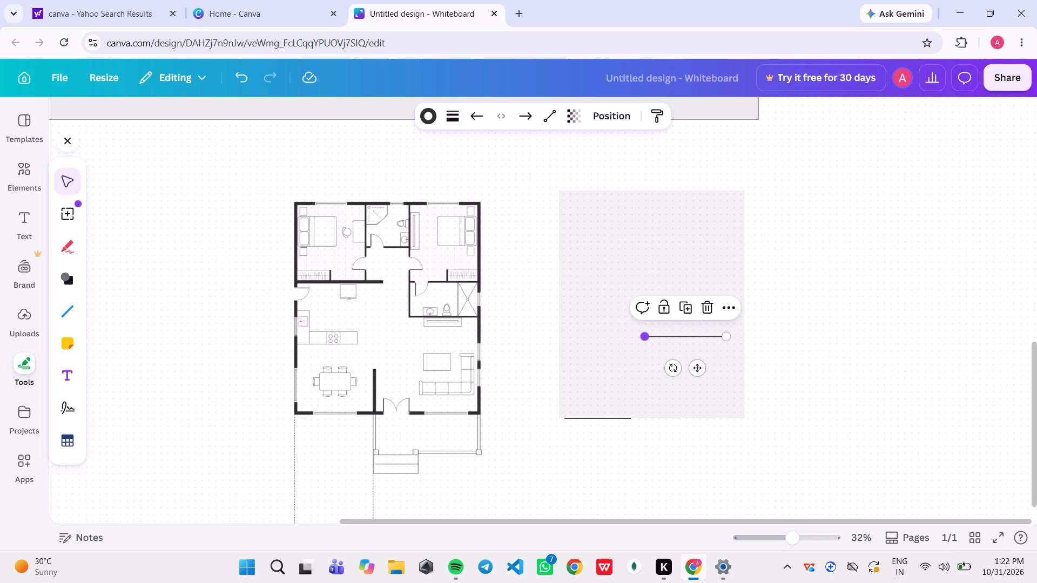
{"action": "left_click", "coordinate": [672, 364]}
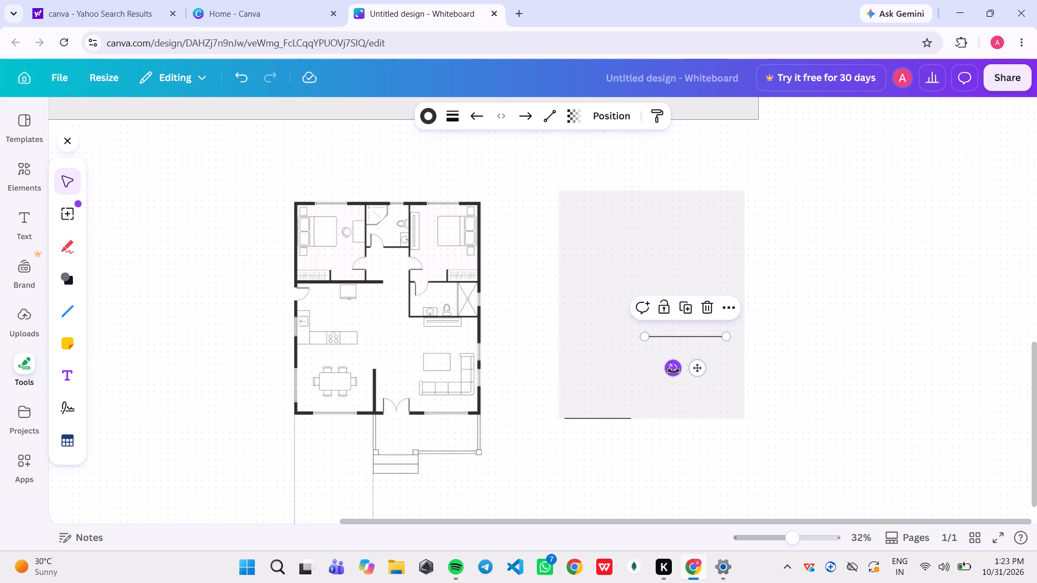
{"action": "left_click", "coordinate": [674, 371]}
{"action": "left_click_drag", "start_coordinate": [674, 371], "coordinate": [718, 405]}
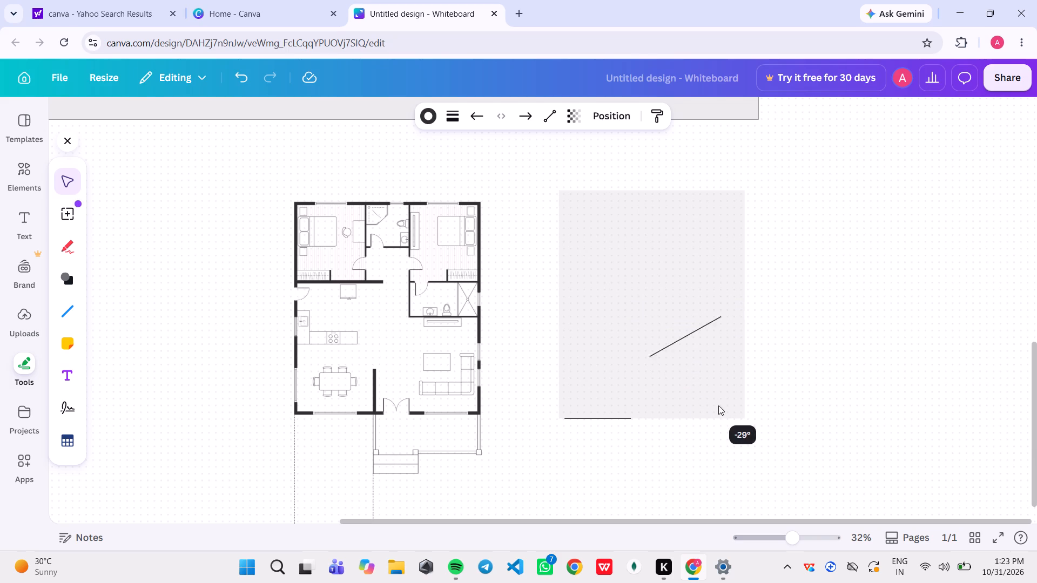
{"action": "left_click_drag", "start_coordinate": [718, 405], "coordinate": [723, 352]}
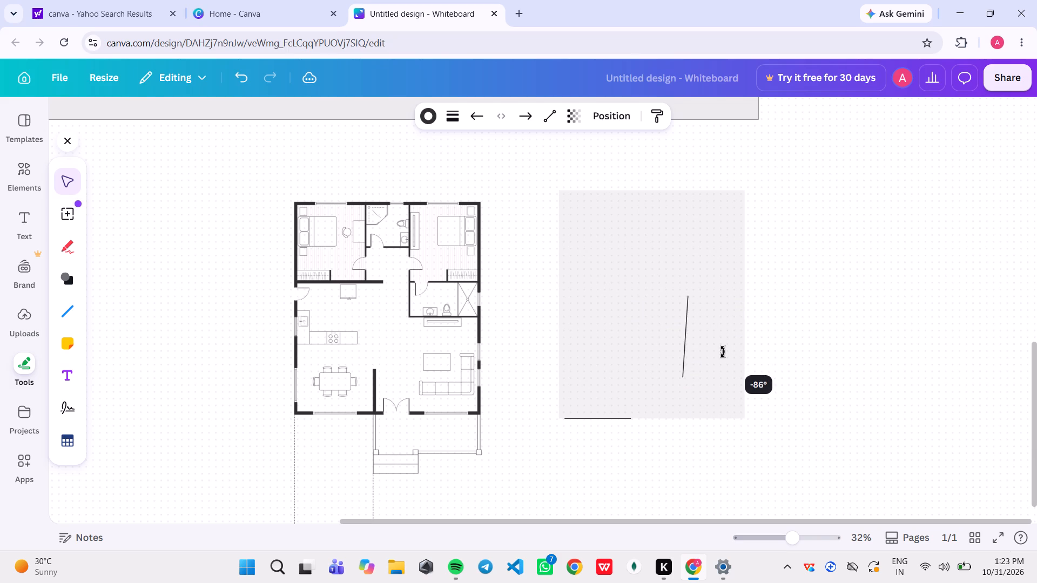
{"action": "left_click_drag", "start_coordinate": [723, 352], "coordinate": [725, 351]}
{"action": "left_click_drag", "start_coordinate": [725, 351], "coordinate": [730, 350]}
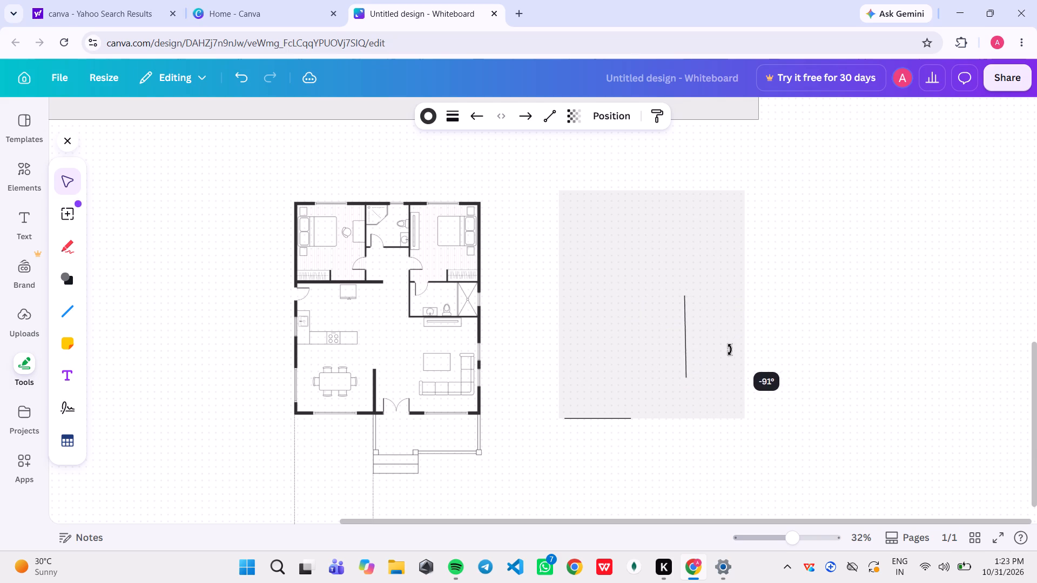
{"action": "left_click_drag", "start_coordinate": [730, 350], "coordinate": [731, 349]}
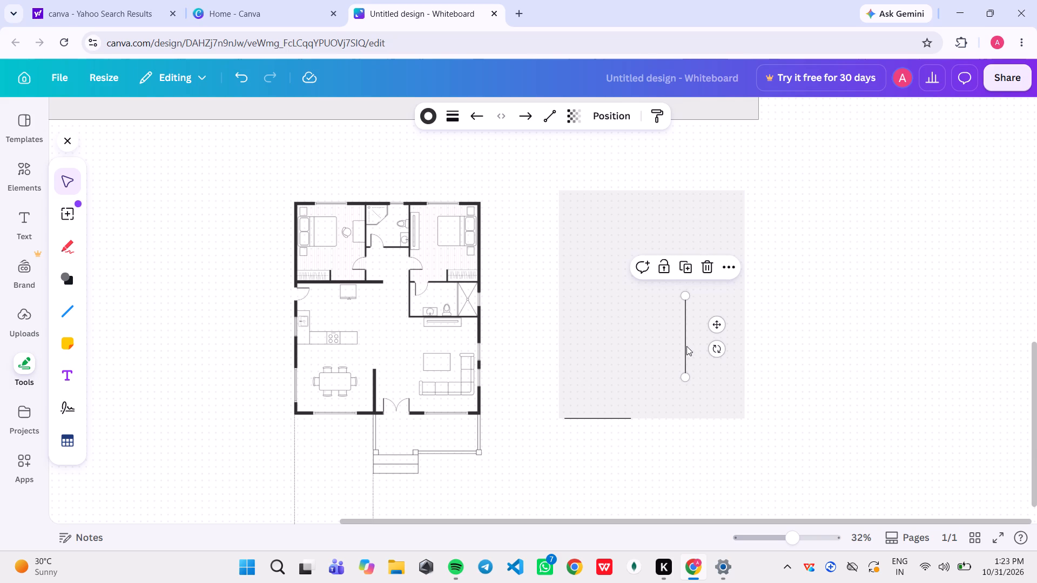
Move the vertical line so it stands on the grey rectangle's bottom edge, slightly right of the middle.
{"action": "left_click", "coordinate": [686, 346]}
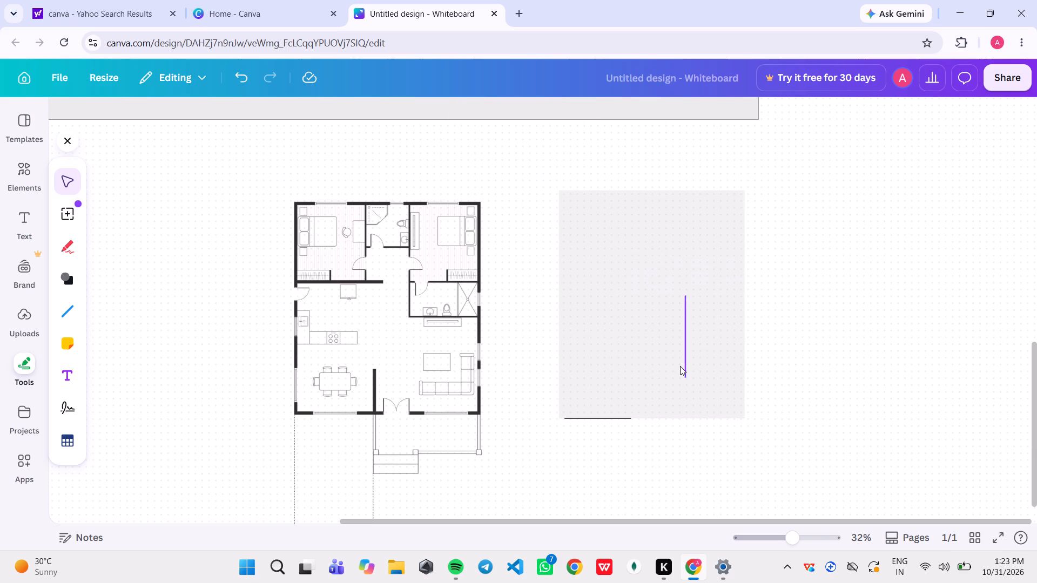
{"action": "left_click", "coordinate": [686, 341]}
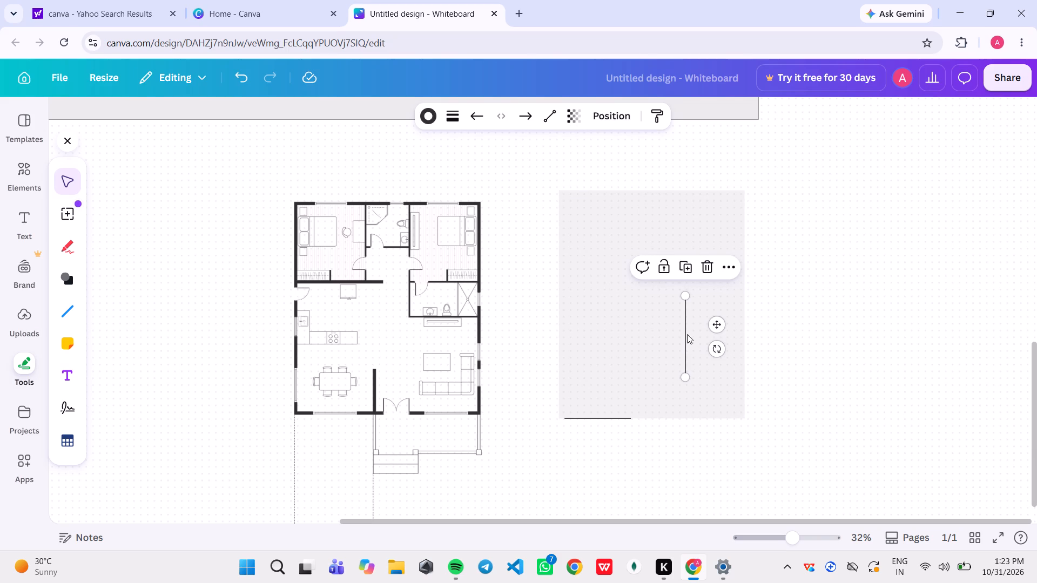
{"action": "left_click_drag", "start_coordinate": [716, 326], "coordinate": [691, 348]}
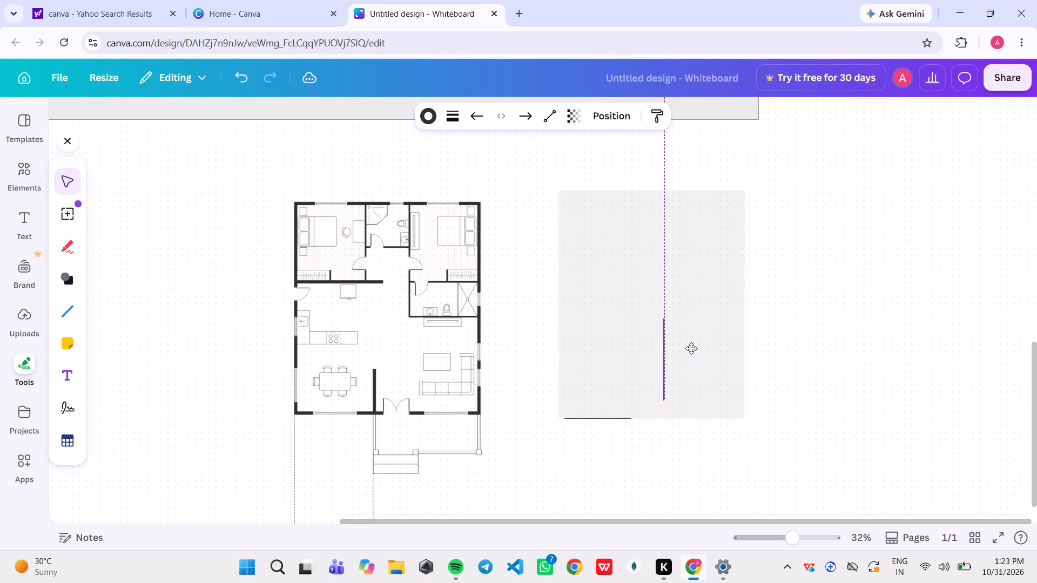
{"action": "left_click_drag", "start_coordinate": [691, 348], "coordinate": [696, 355]}
{"action": "left_click_drag", "start_coordinate": [696, 355], "coordinate": [697, 367]}
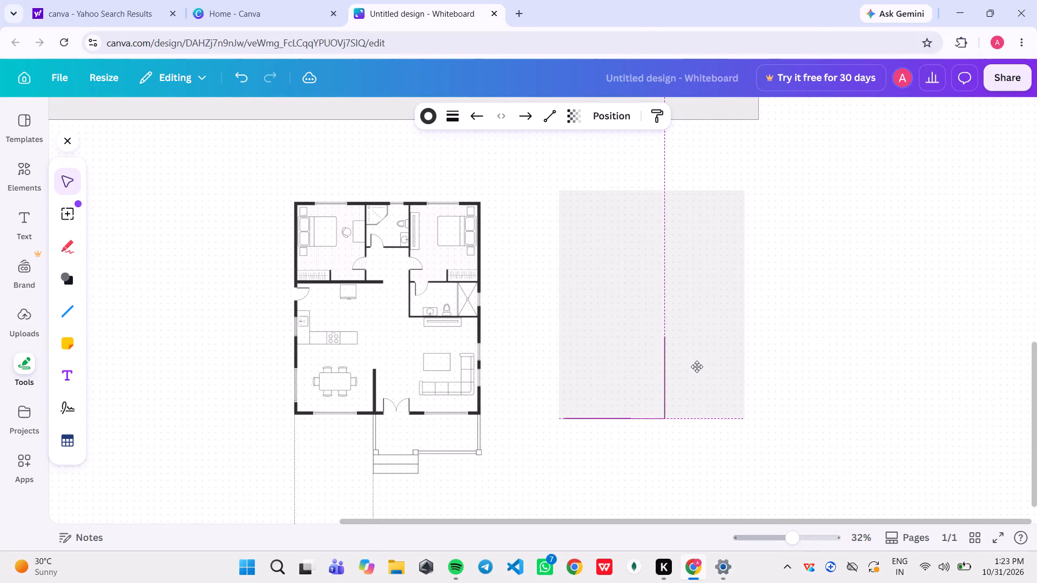
{"action": "left_click_drag", "start_coordinate": [697, 367], "coordinate": [696, 366]}
{"action": "left_click_drag", "start_coordinate": [696, 366], "coordinate": [692, 367]}
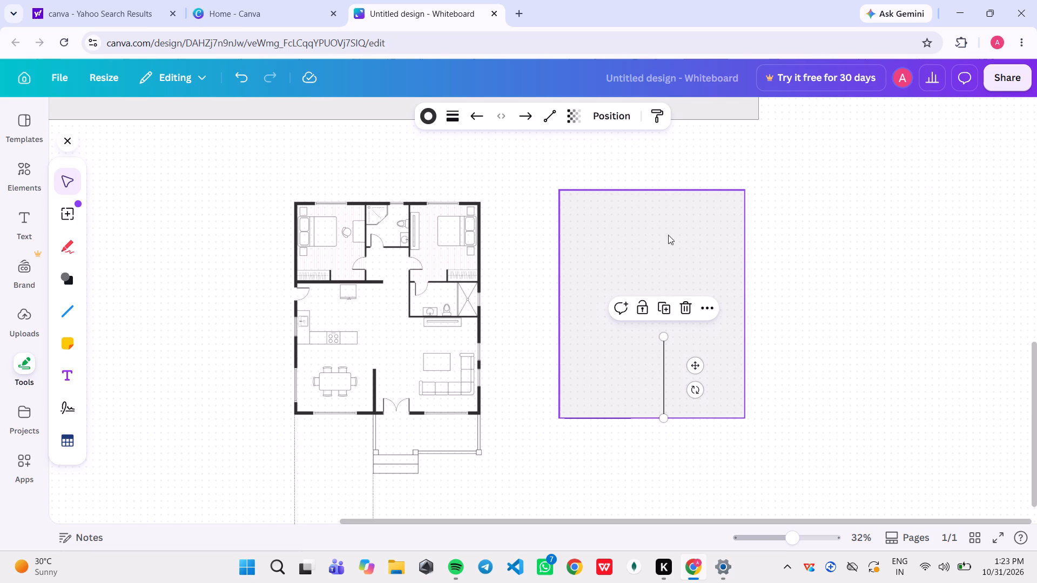
Stretch the grey rectangle taller by raising its top edge, keeping the bottom edge in place.
{"action": "left_click", "coordinate": [654, 192]}
{"action": "left_click_drag", "start_coordinate": [650, 189], "coordinate": [650, 167]}
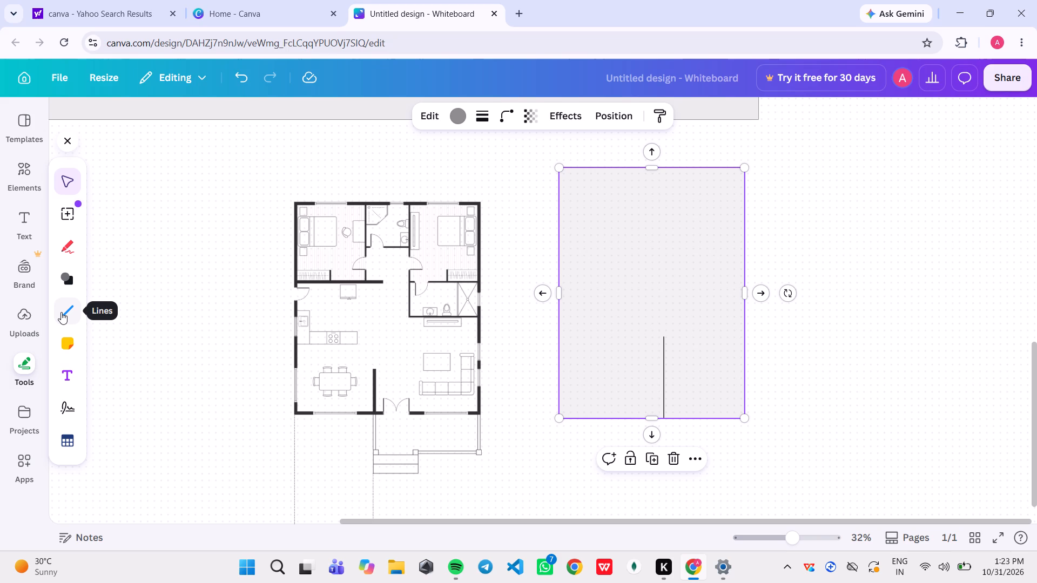
Search the elements library for "kitechen".
{"action": "left_click", "coordinate": [27, 181]}
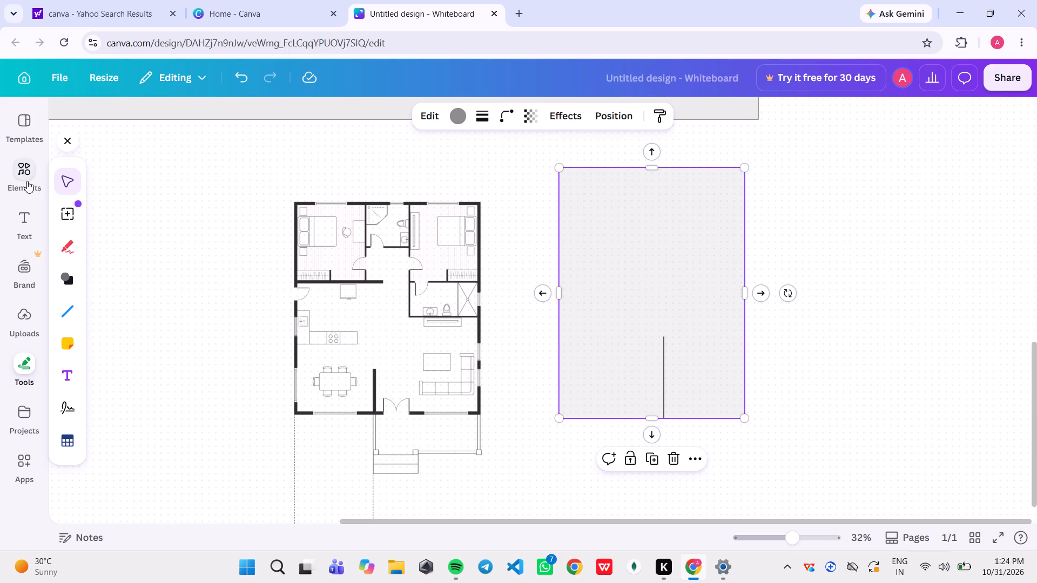
{"action": "left_click", "coordinate": [150, 126]}
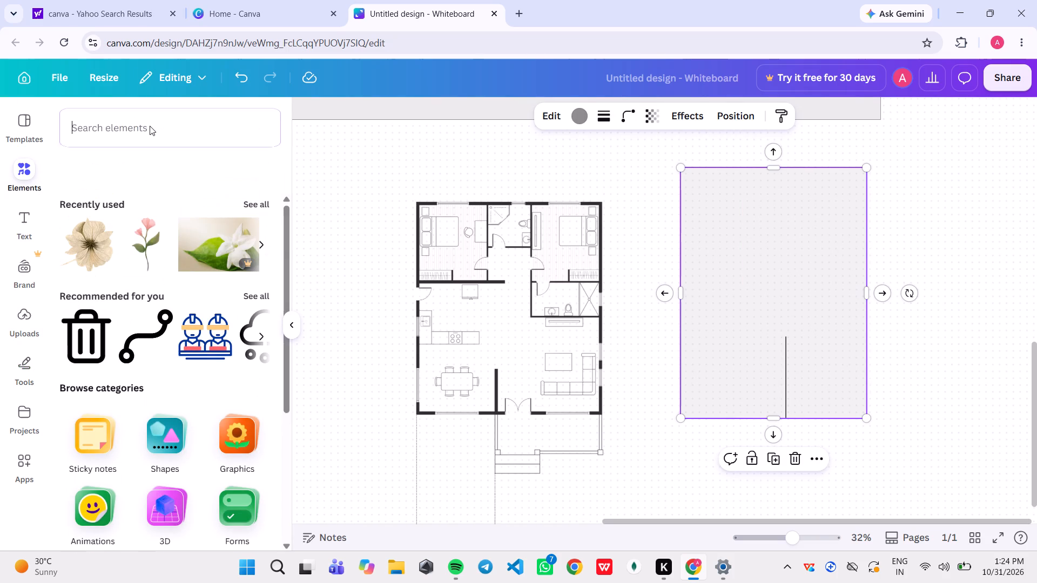
{"action": "type", "text": "kitechen"}
{"action": "key", "text": "Return"}
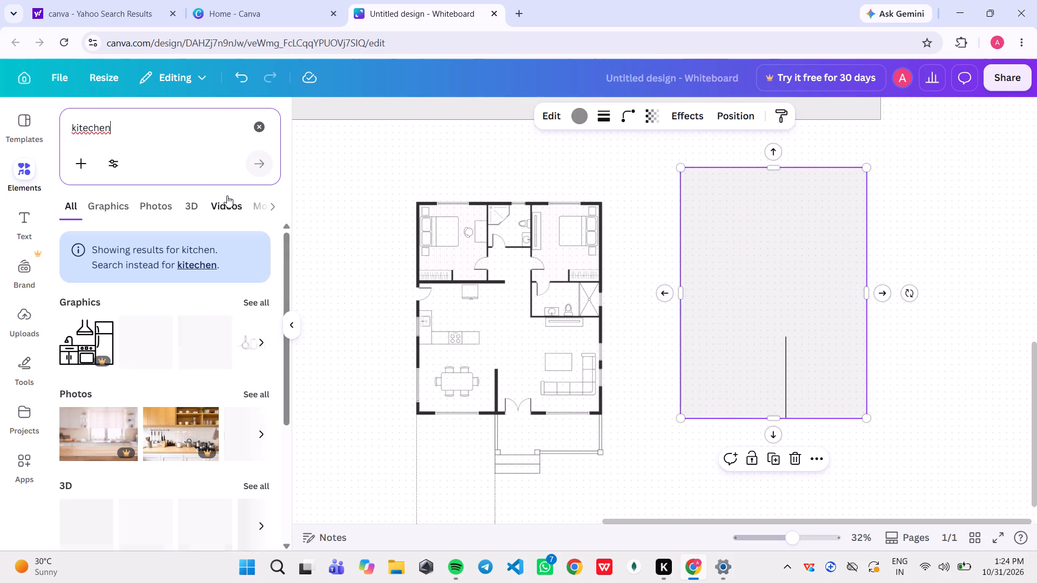
Add the line-art corner kitchen graphic with wall cabinets from the graphics results to the whiteboard.
{"action": "scroll", "coordinate": [169, 402], "scroll_direction": "down", "scroll_amount": 1}
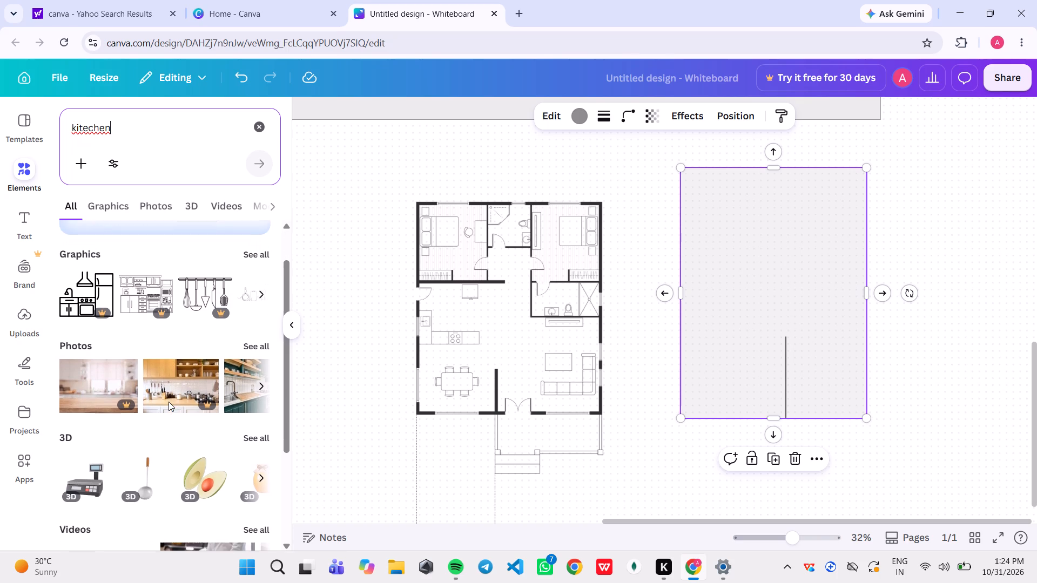
{"action": "scroll", "coordinate": [169, 402], "scroll_direction": "down", "scroll_amount": 1}
{"action": "scroll", "coordinate": [224, 307], "scroll_direction": "left", "scroll_amount": 3}
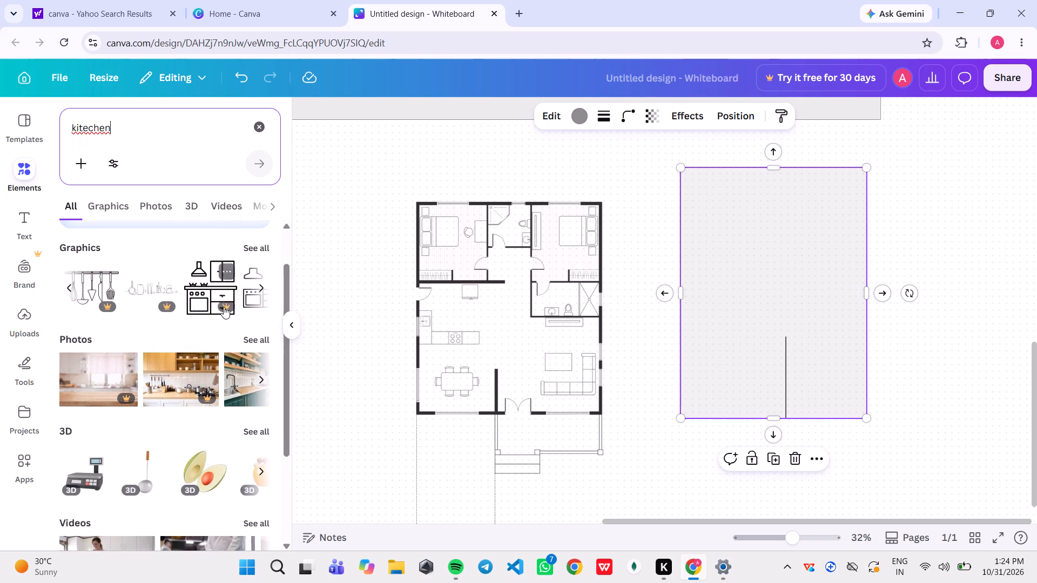
{"action": "scroll", "coordinate": [224, 307], "scroll_direction": "left", "scroll_amount": 3}
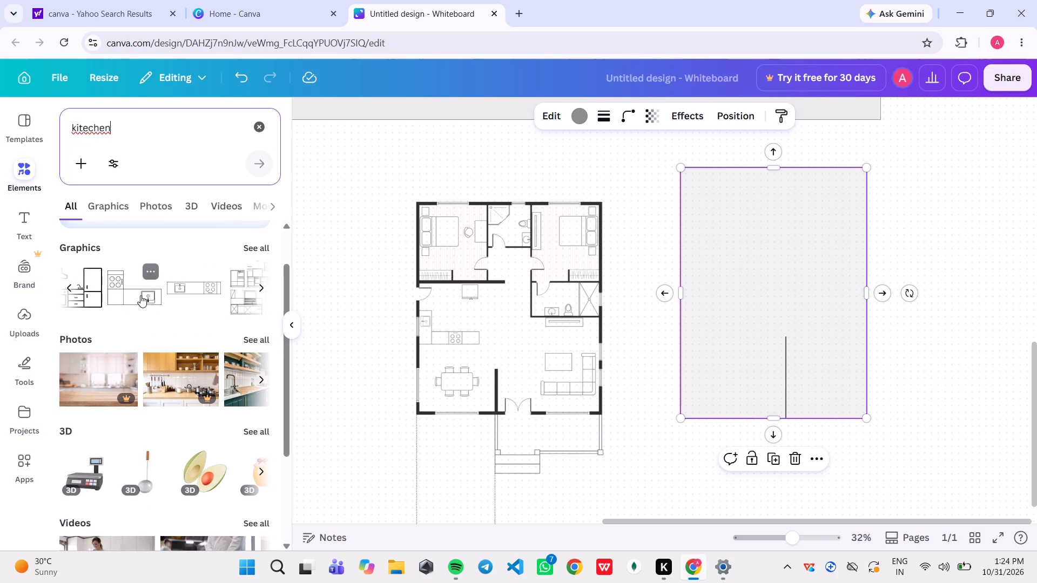
{"action": "scroll", "coordinate": [140, 295], "scroll_direction": "left", "scroll_amount": 4}
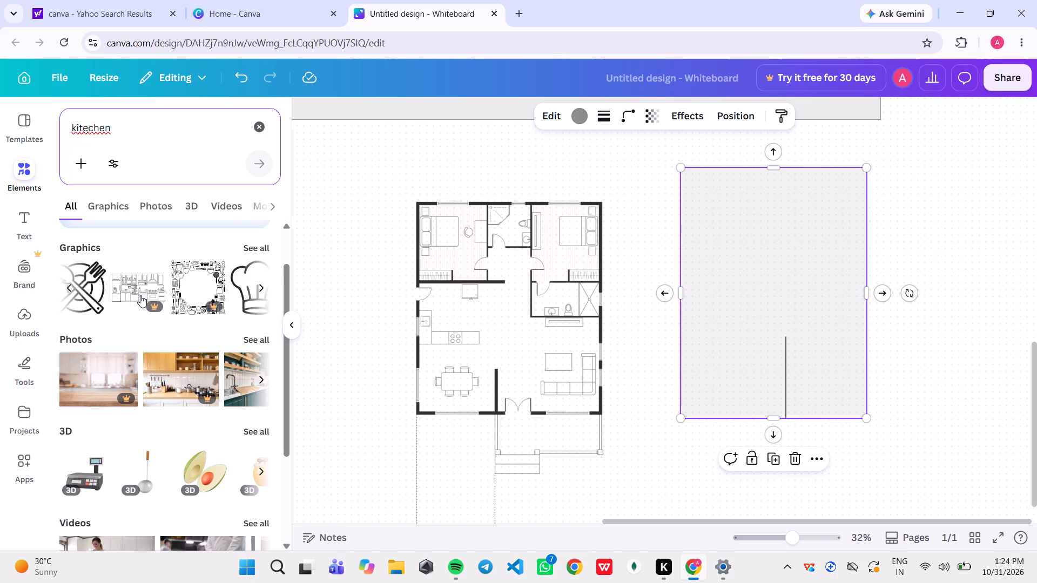
{"action": "scroll", "coordinate": [140, 295], "scroll_direction": "left", "scroll_amount": 2}
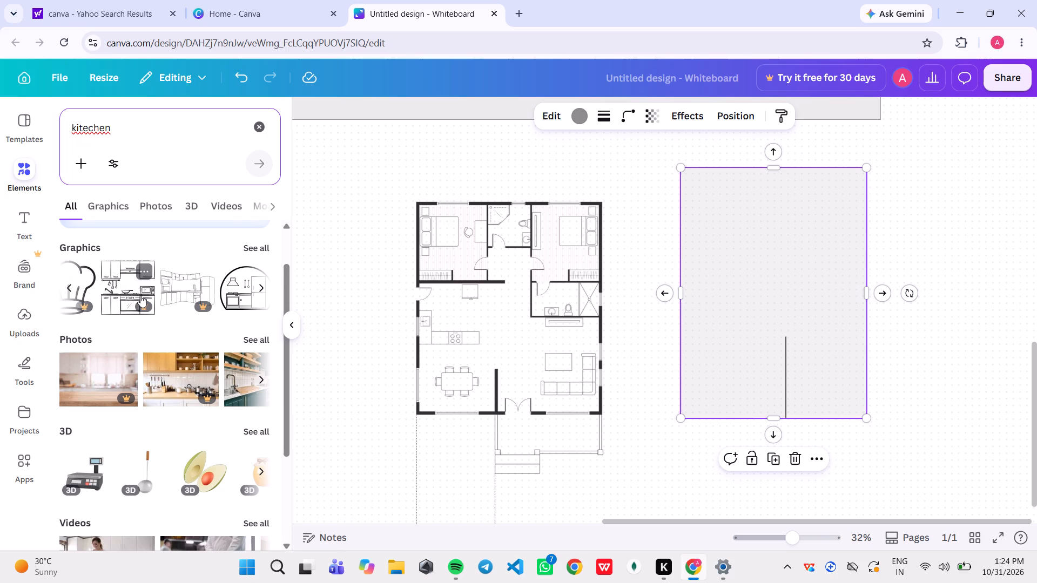
{"action": "scroll", "coordinate": [140, 295], "scroll_direction": "left", "scroll_amount": 1}
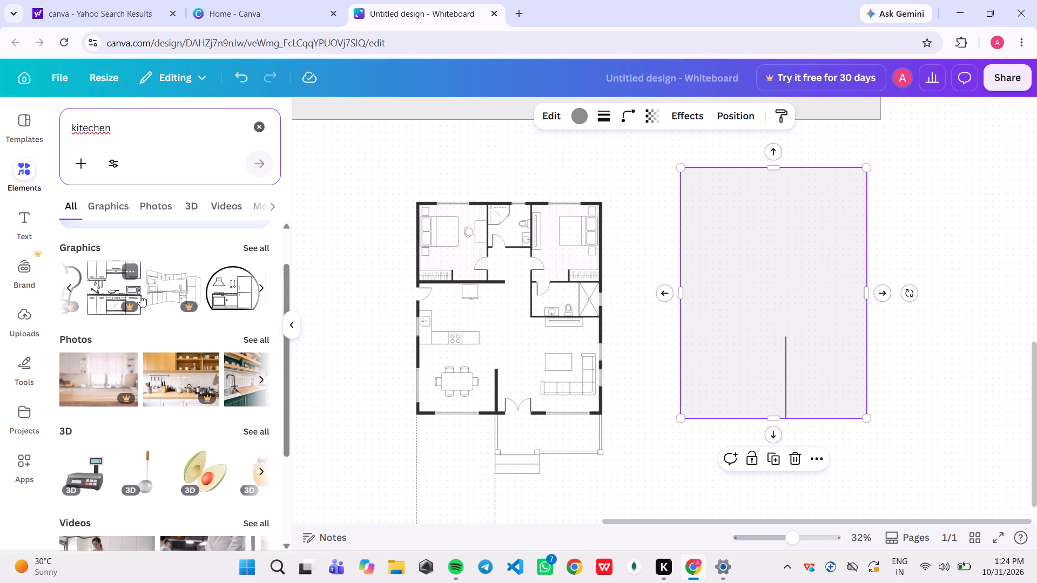
{"action": "left_click", "coordinate": [175, 289]}
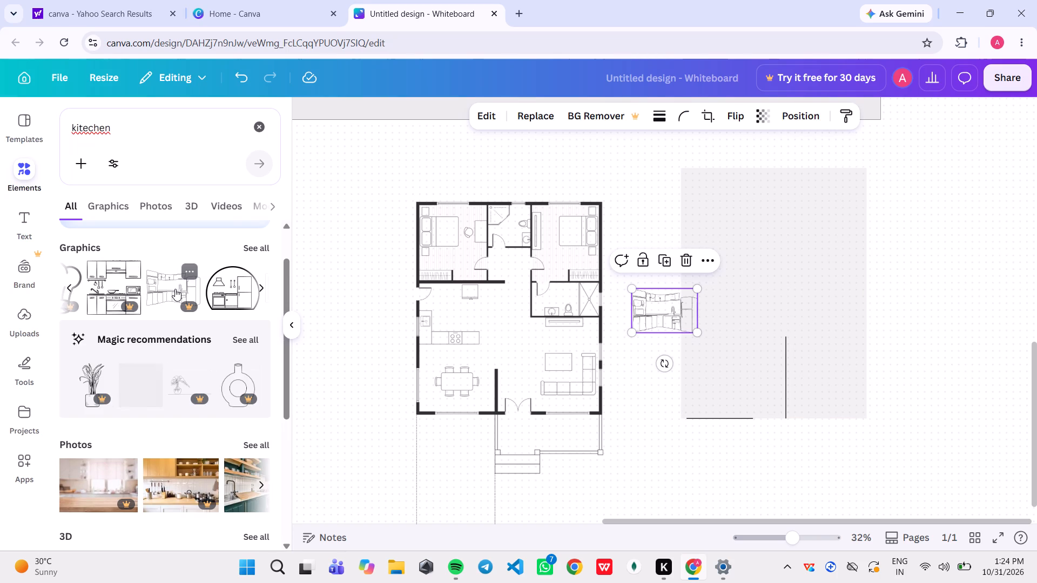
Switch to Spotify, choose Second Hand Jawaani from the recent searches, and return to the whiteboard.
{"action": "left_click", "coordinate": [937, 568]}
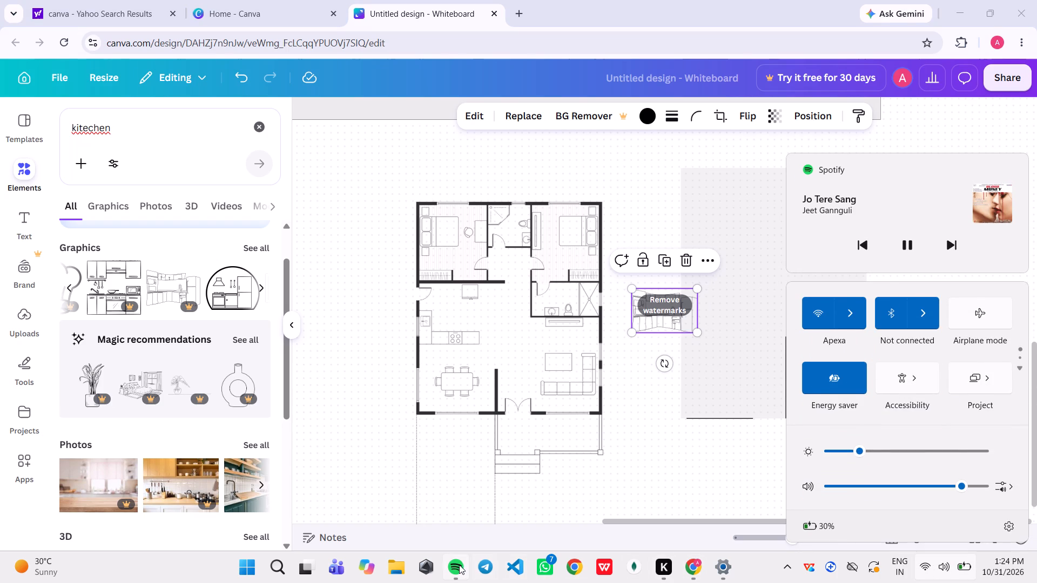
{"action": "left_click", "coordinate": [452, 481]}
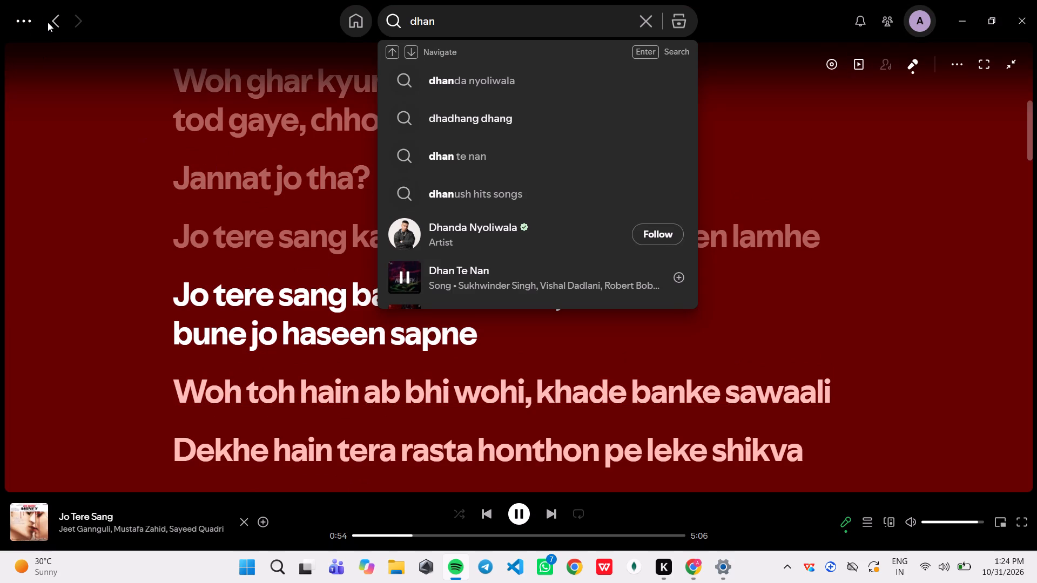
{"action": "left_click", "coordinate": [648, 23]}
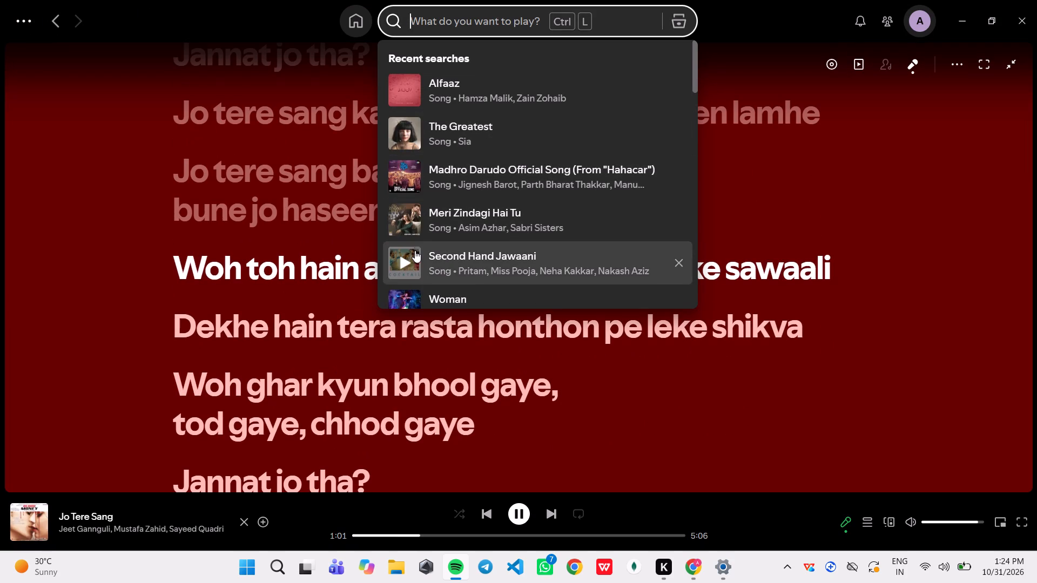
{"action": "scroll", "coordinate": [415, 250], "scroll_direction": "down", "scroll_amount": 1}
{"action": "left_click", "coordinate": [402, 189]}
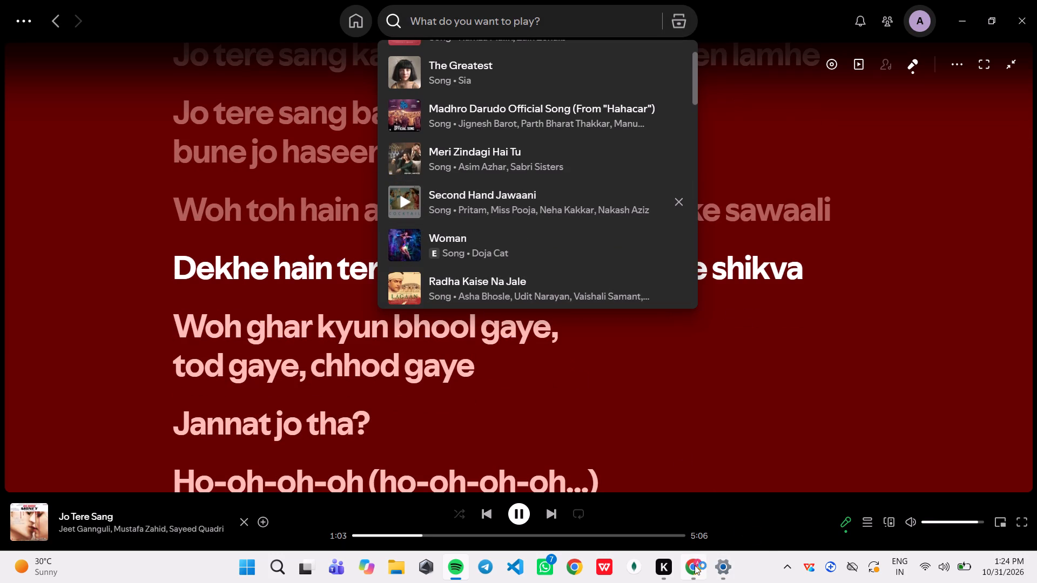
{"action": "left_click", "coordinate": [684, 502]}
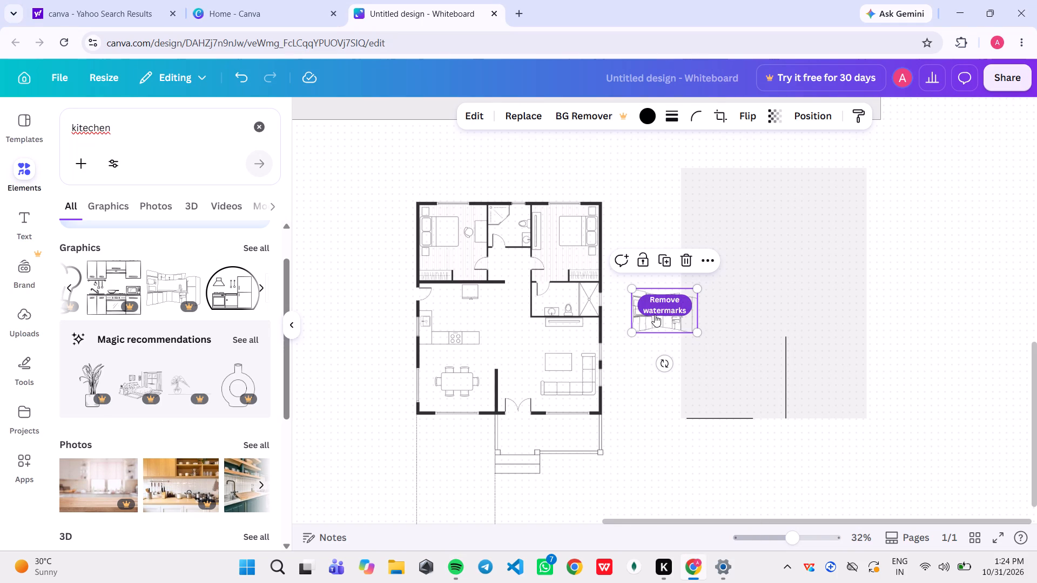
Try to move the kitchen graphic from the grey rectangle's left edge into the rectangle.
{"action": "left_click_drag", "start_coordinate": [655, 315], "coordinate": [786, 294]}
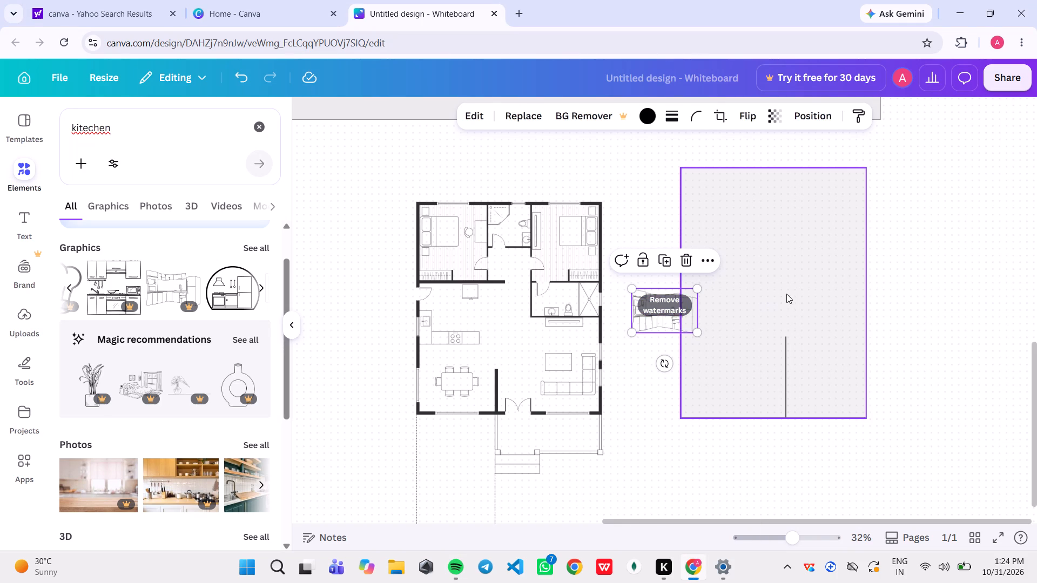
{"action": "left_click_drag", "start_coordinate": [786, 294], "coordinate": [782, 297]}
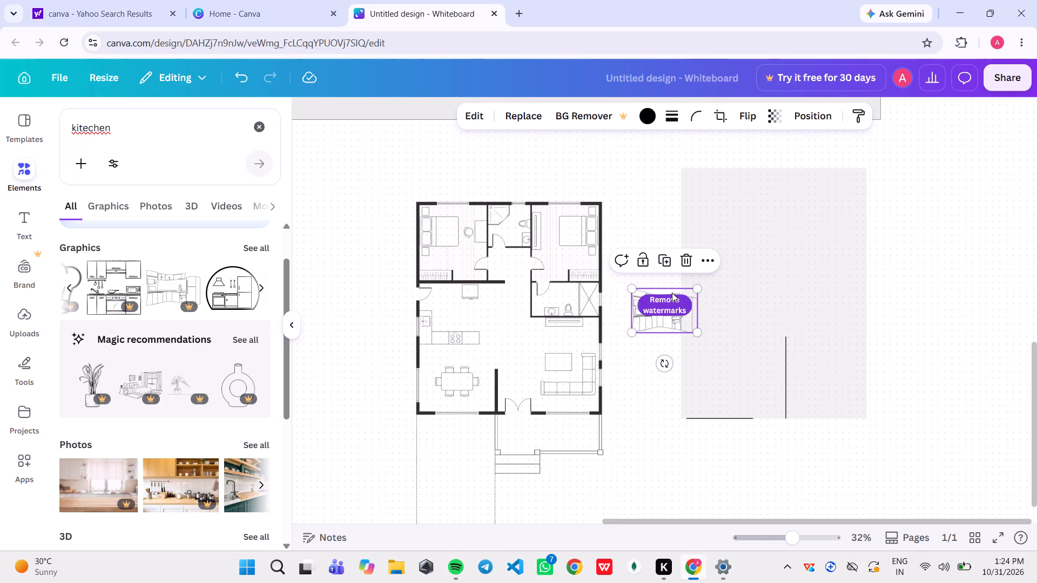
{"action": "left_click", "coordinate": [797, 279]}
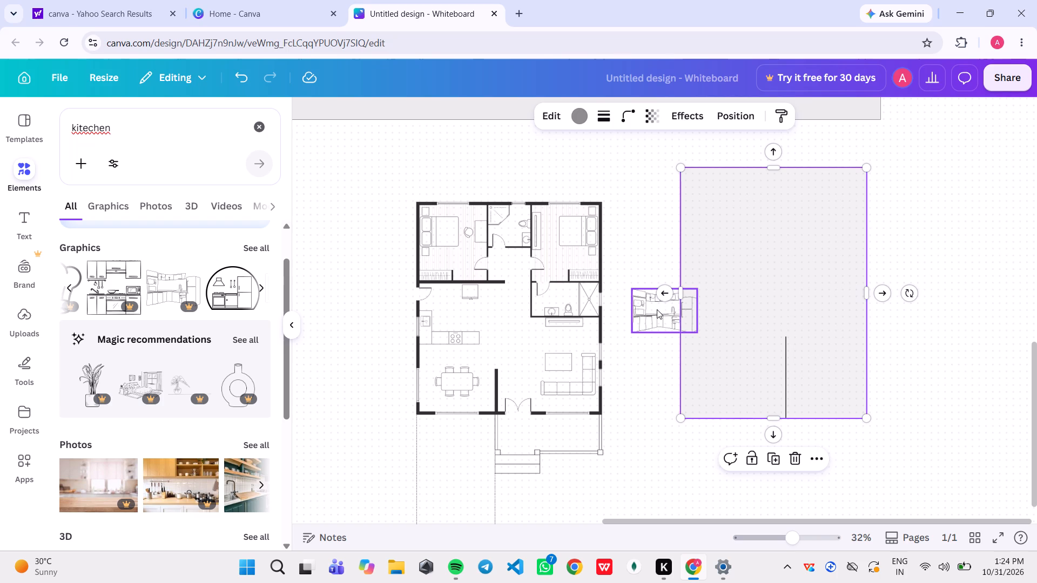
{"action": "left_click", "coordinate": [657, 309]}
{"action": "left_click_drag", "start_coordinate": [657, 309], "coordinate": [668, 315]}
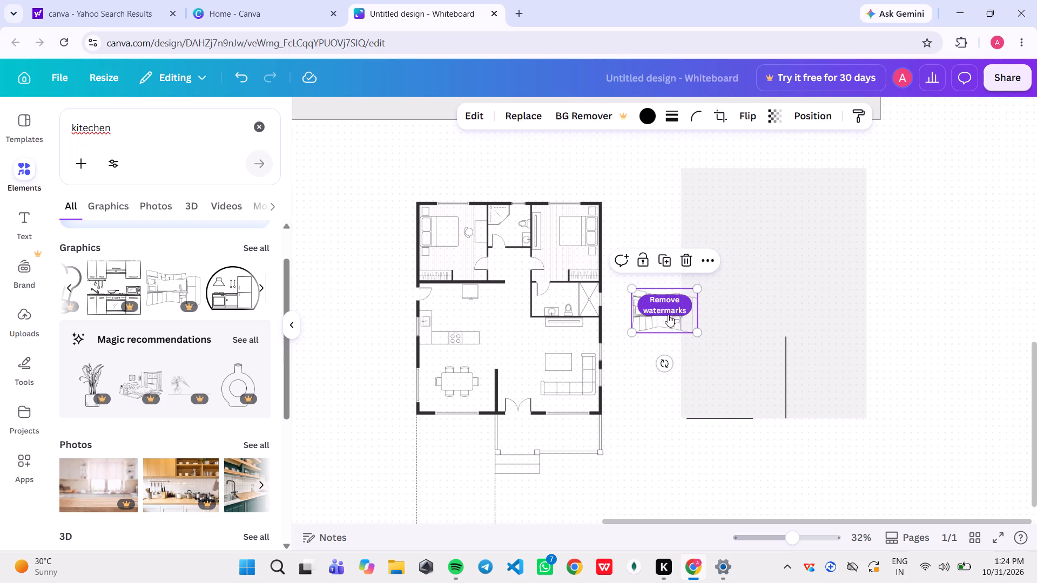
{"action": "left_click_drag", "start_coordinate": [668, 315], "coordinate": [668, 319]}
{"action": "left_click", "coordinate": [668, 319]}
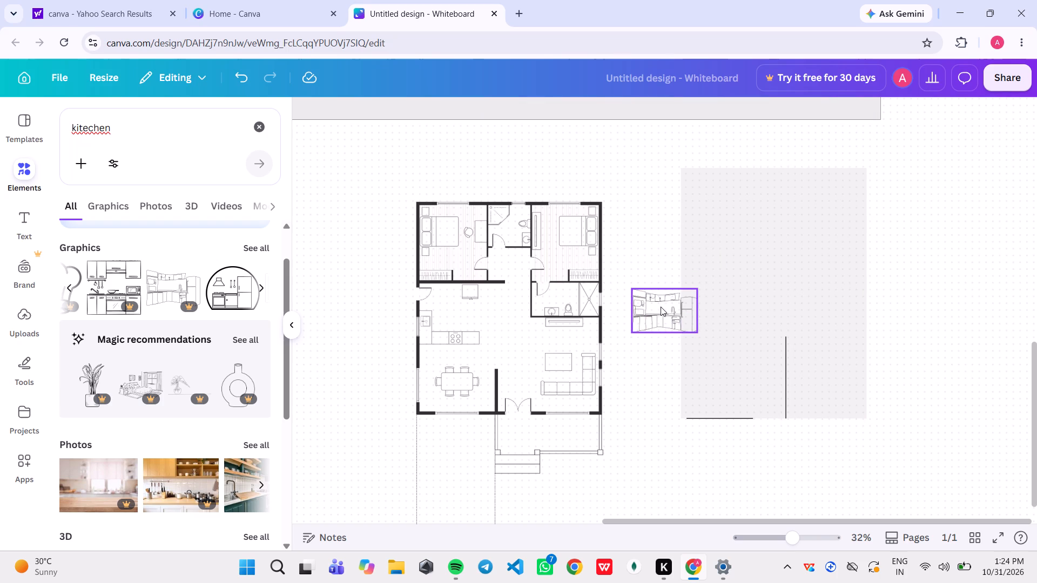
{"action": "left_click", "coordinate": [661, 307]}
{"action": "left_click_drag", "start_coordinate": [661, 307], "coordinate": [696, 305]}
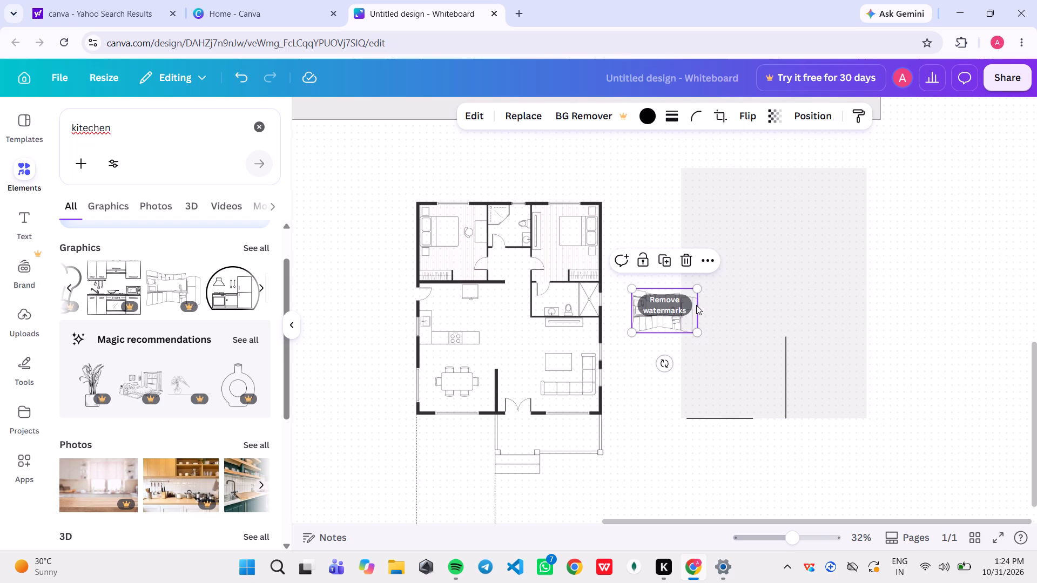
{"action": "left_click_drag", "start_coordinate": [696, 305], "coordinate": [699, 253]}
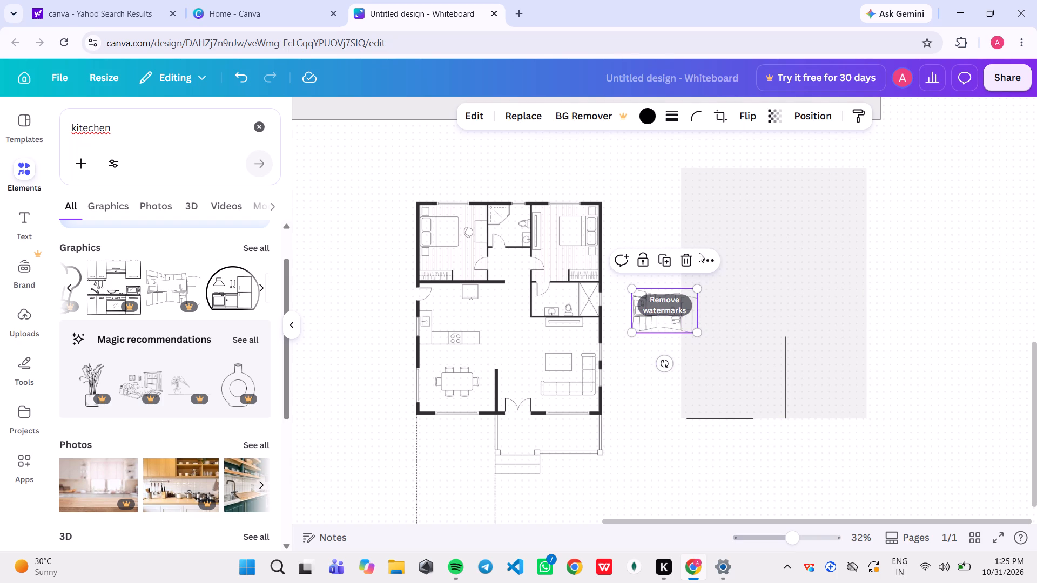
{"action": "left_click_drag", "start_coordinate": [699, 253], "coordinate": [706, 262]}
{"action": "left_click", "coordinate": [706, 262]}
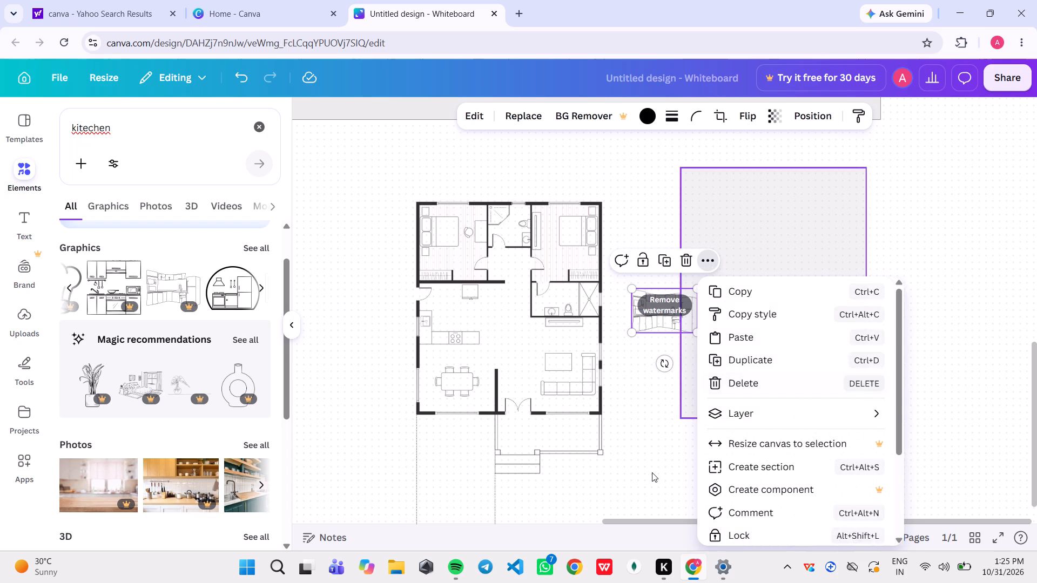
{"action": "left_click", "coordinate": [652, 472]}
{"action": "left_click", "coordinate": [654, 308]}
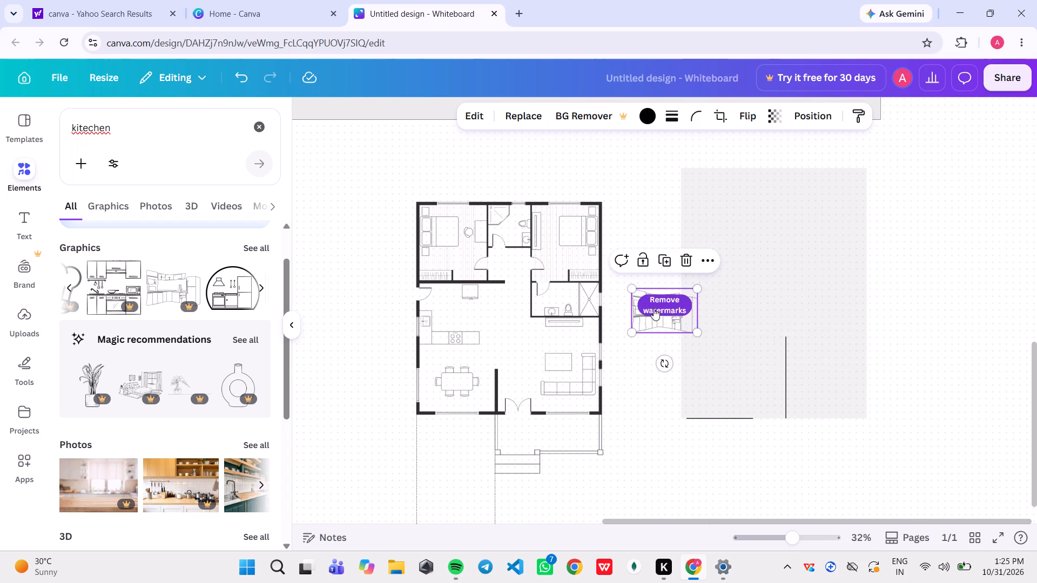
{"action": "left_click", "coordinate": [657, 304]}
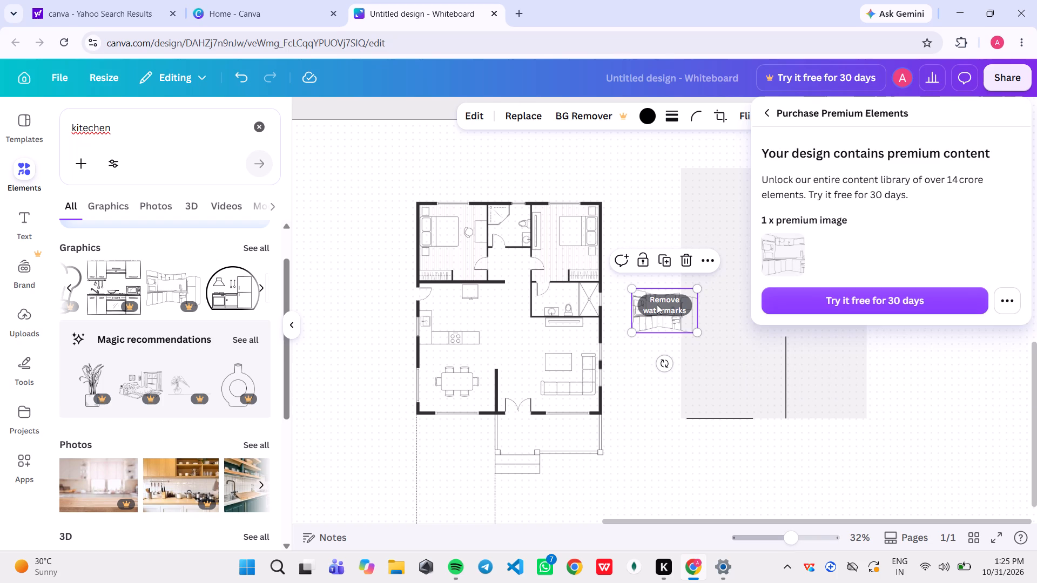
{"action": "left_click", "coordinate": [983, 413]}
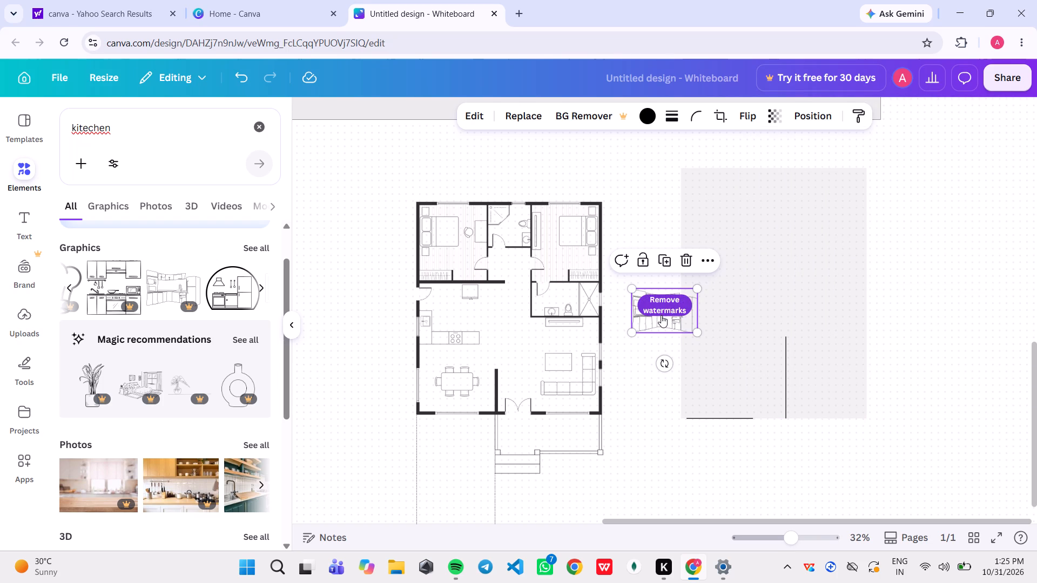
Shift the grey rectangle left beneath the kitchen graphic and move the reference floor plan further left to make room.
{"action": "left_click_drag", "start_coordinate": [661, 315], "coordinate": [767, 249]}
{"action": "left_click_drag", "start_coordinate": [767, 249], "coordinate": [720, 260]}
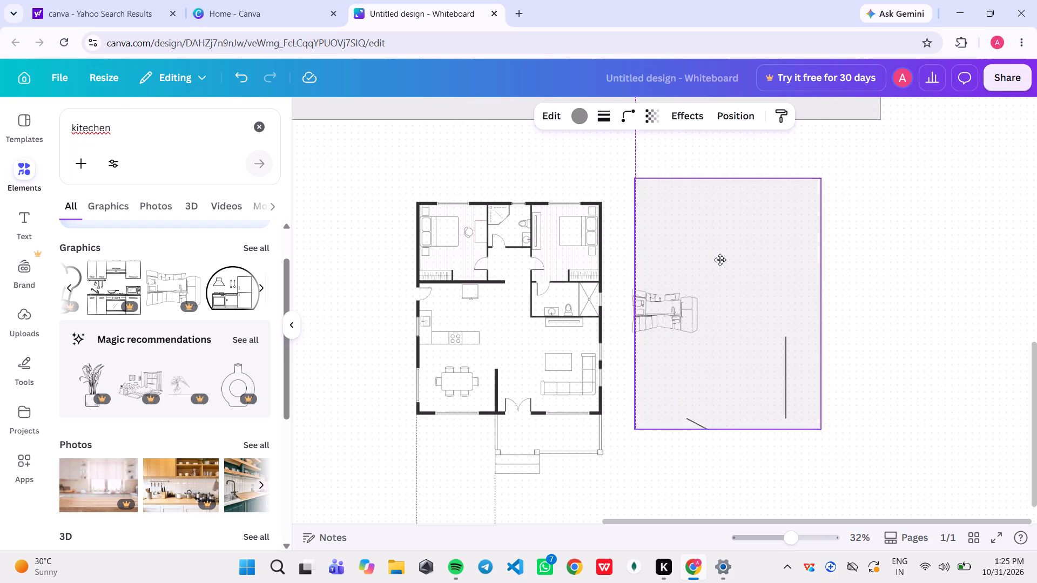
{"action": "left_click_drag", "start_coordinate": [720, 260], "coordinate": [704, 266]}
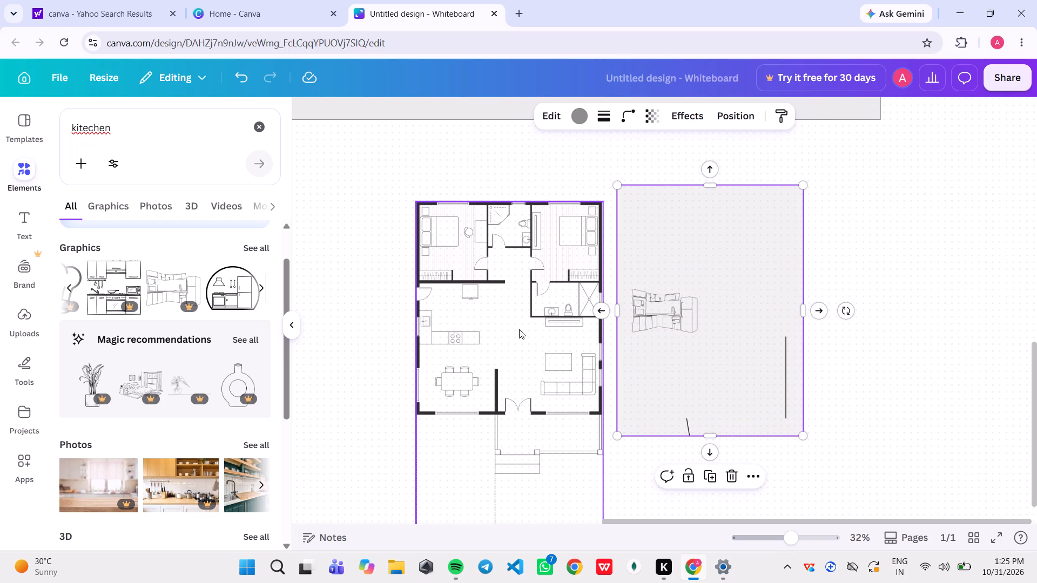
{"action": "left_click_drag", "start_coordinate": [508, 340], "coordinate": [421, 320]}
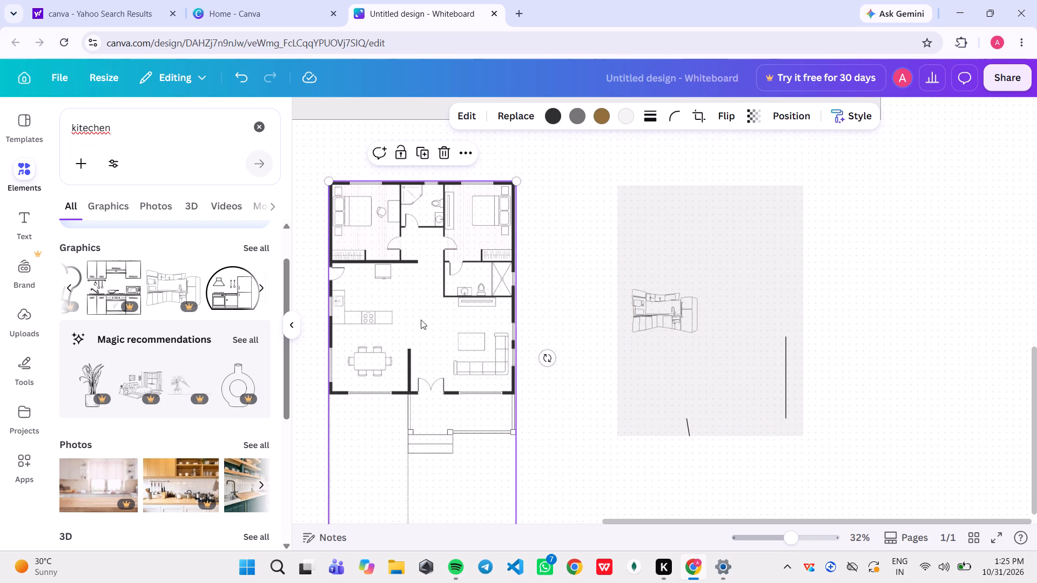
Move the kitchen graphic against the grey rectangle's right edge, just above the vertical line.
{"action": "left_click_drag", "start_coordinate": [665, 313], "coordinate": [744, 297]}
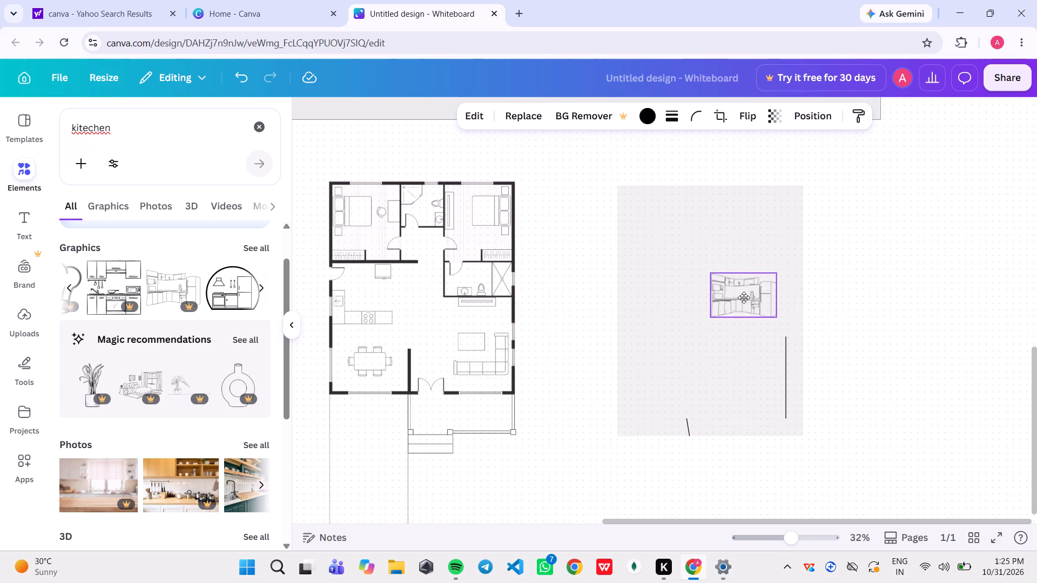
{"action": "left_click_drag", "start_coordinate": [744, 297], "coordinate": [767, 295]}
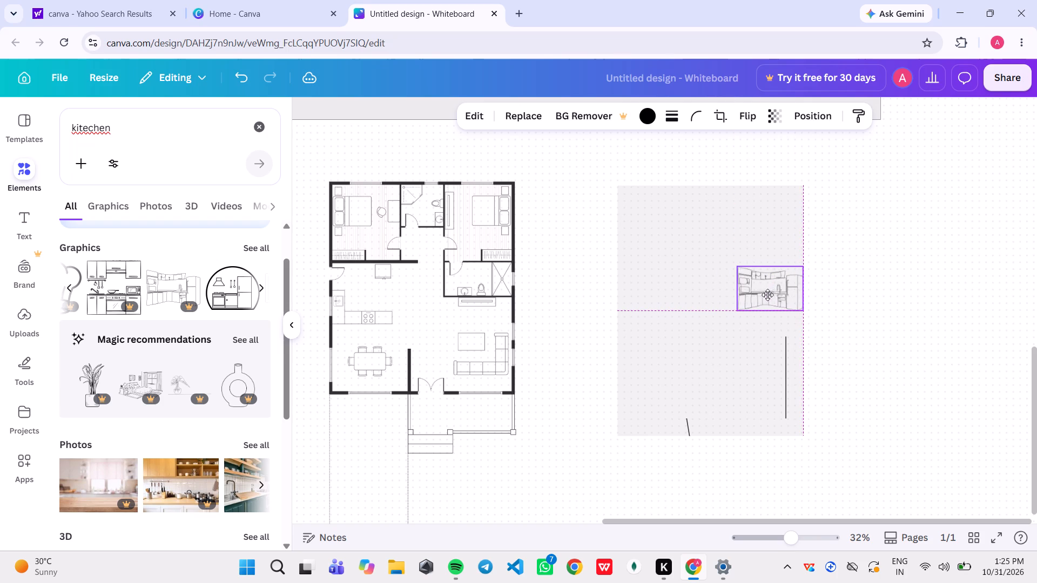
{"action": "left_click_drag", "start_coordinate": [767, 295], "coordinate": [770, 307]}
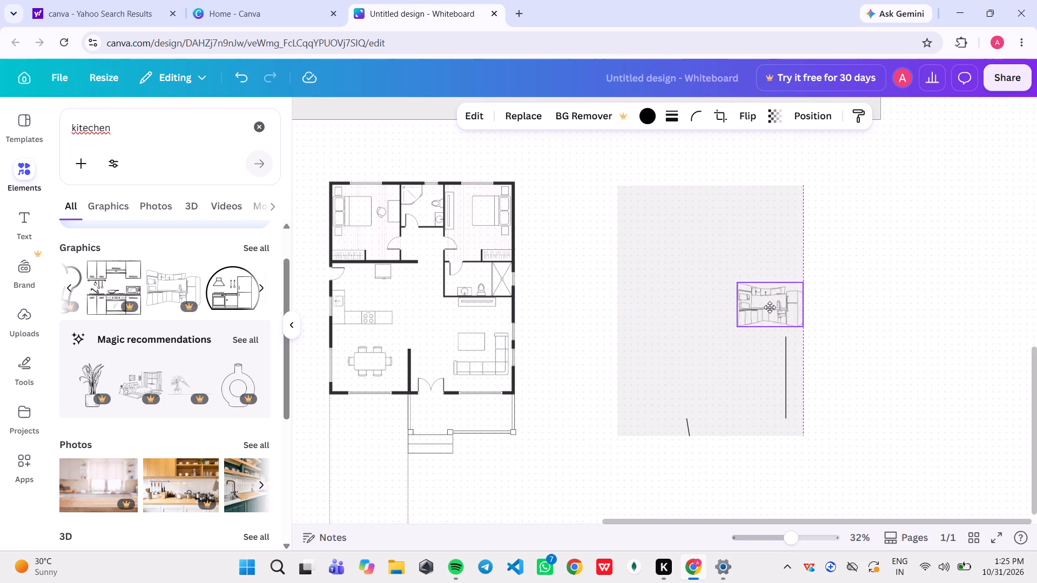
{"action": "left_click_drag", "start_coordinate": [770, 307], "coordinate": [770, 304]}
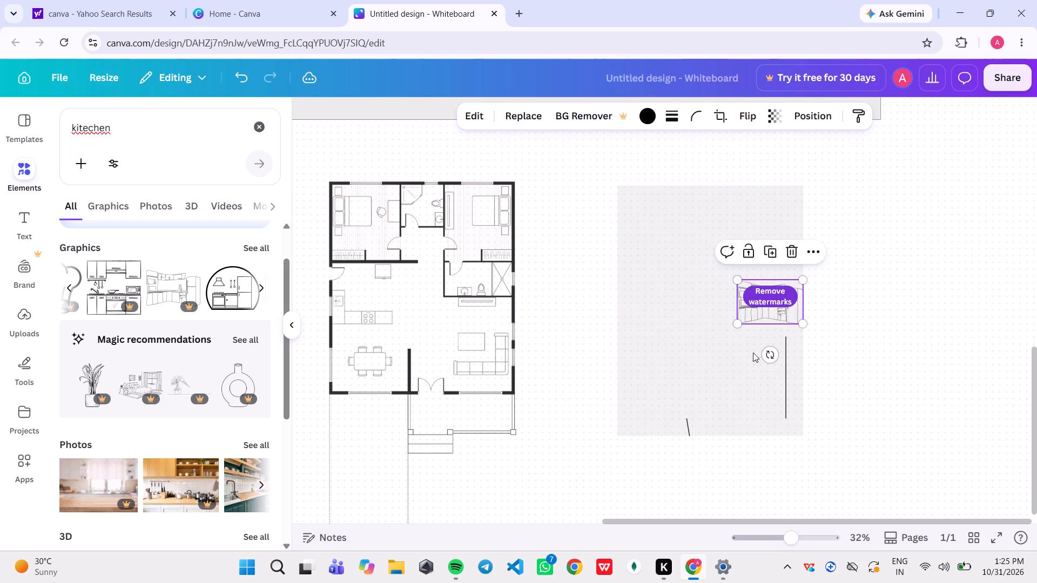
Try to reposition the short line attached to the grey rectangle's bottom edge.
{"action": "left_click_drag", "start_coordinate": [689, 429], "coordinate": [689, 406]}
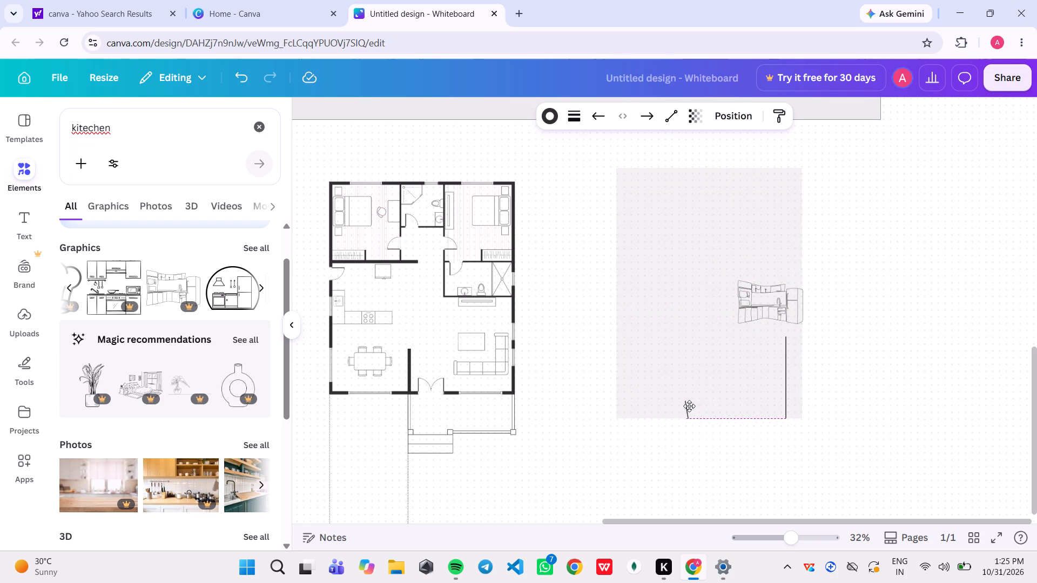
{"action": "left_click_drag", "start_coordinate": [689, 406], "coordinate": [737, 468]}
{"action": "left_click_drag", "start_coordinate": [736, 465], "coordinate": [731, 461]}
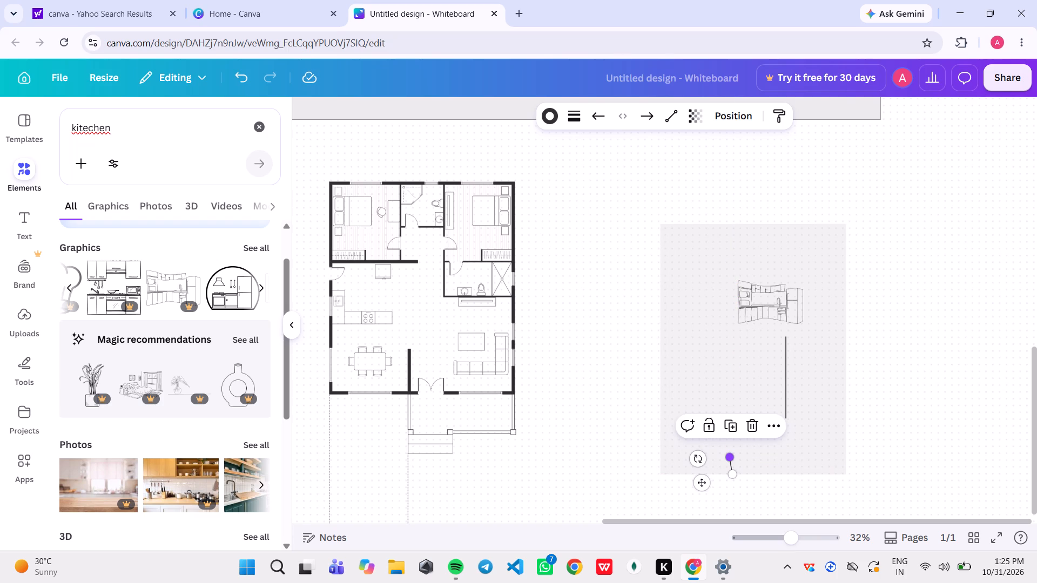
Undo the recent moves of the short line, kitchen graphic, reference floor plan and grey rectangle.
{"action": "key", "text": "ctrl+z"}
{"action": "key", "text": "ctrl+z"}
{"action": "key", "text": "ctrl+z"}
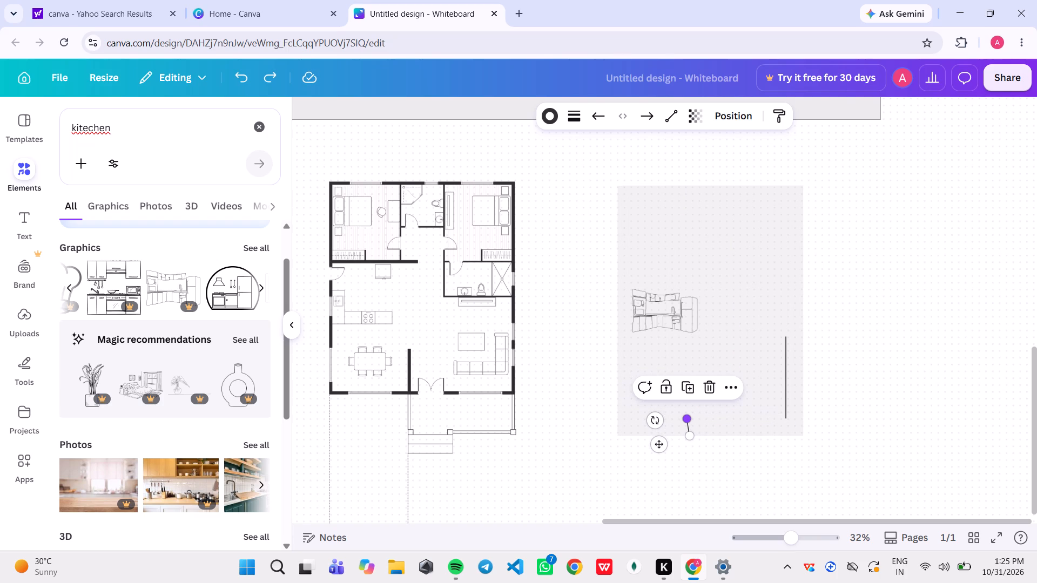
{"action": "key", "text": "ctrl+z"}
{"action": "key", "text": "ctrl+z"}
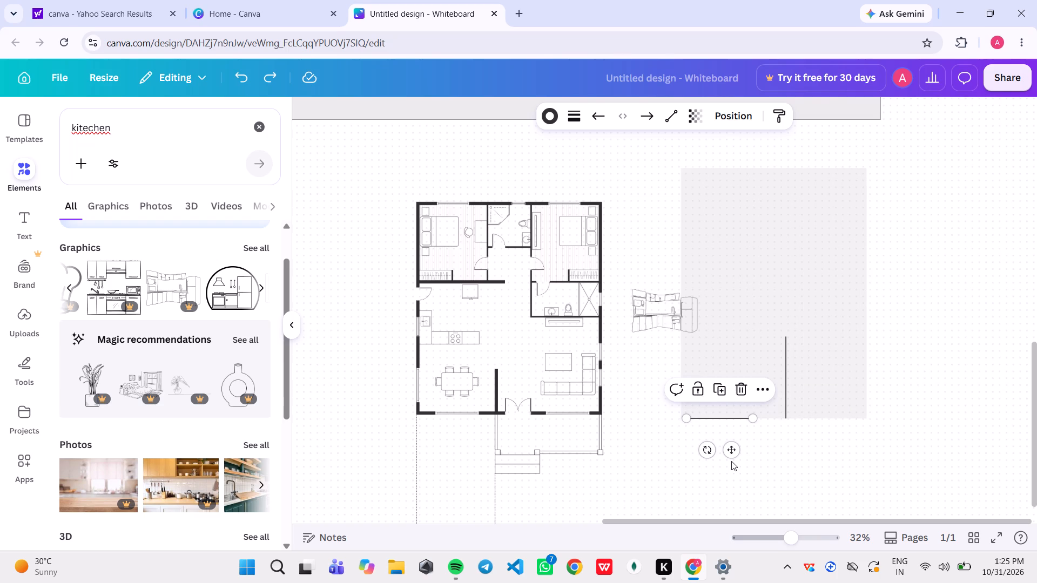
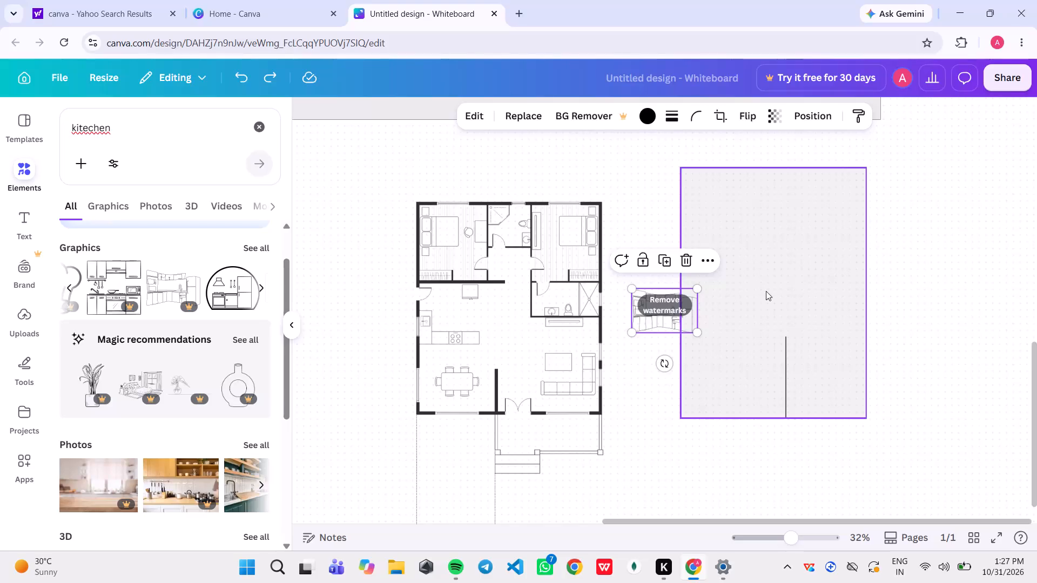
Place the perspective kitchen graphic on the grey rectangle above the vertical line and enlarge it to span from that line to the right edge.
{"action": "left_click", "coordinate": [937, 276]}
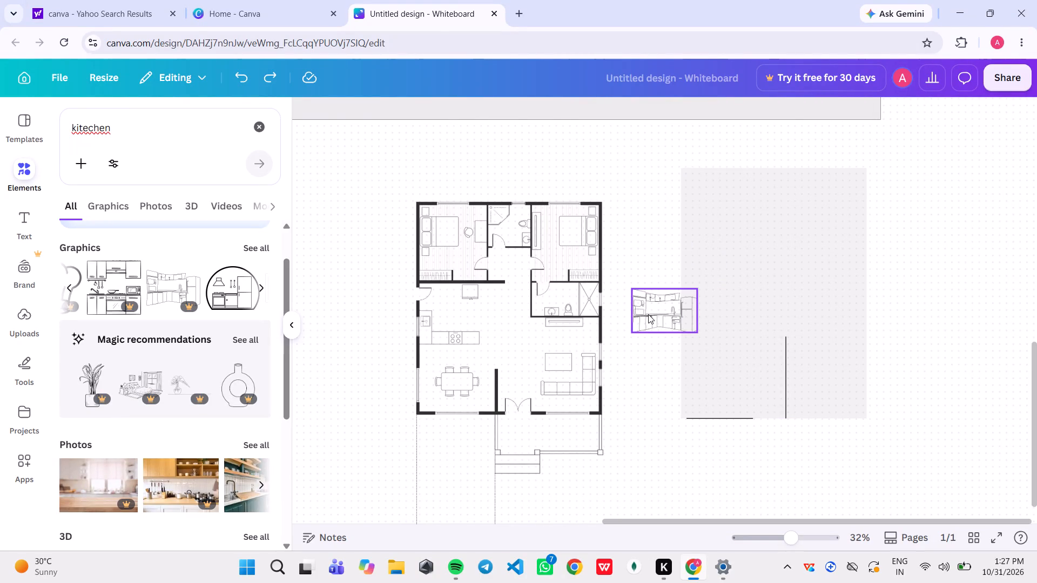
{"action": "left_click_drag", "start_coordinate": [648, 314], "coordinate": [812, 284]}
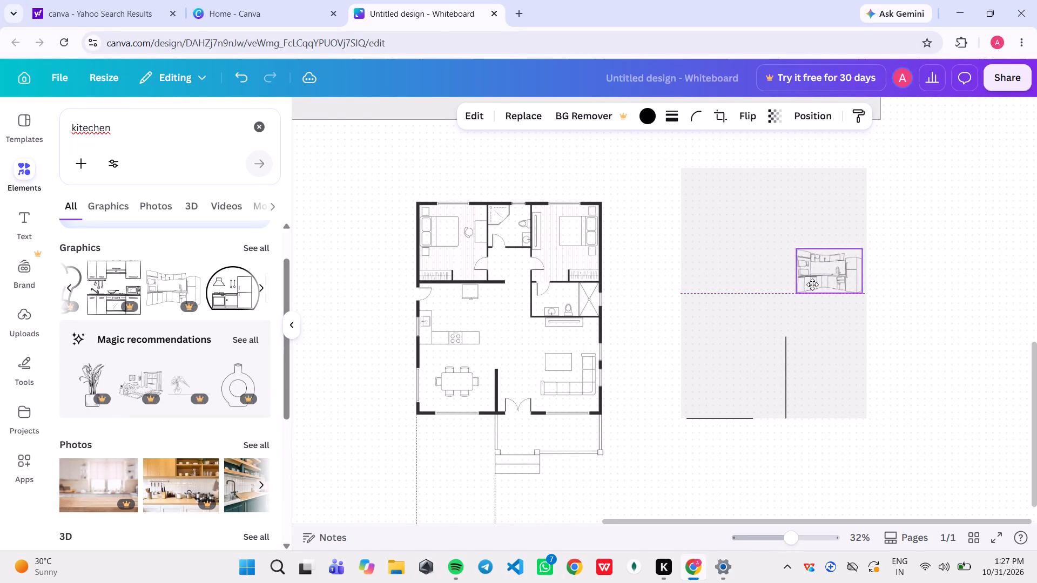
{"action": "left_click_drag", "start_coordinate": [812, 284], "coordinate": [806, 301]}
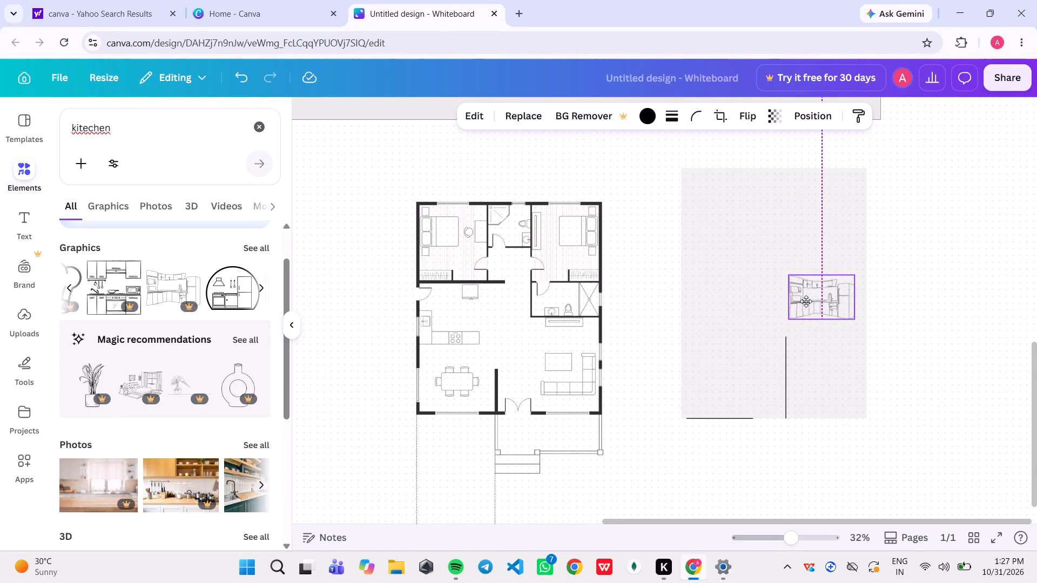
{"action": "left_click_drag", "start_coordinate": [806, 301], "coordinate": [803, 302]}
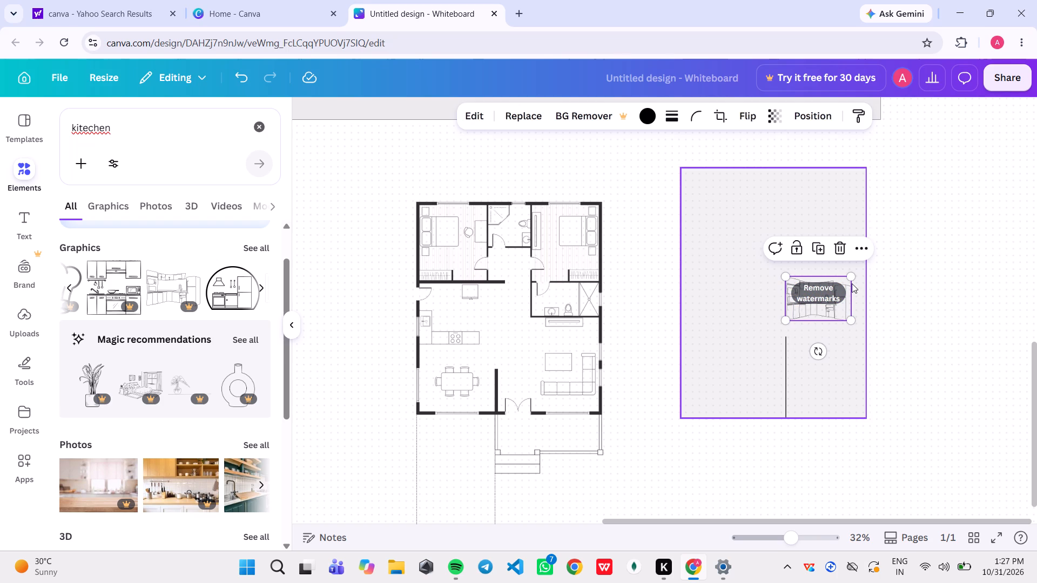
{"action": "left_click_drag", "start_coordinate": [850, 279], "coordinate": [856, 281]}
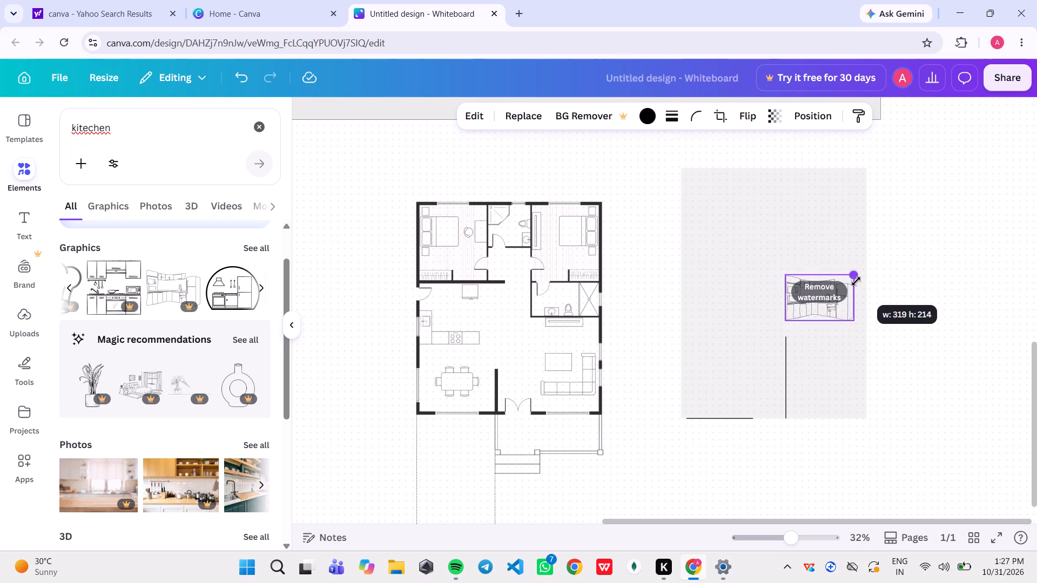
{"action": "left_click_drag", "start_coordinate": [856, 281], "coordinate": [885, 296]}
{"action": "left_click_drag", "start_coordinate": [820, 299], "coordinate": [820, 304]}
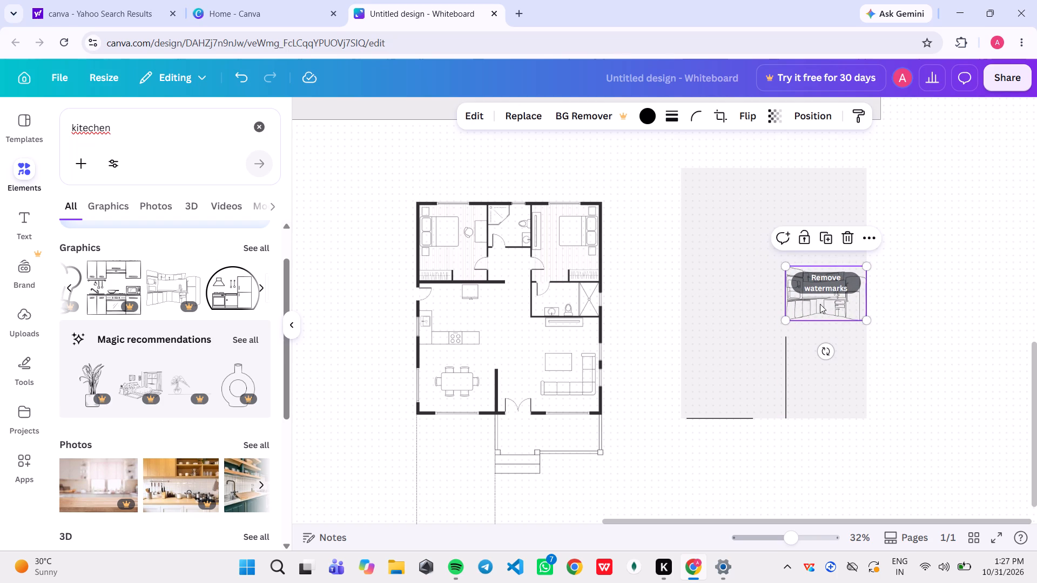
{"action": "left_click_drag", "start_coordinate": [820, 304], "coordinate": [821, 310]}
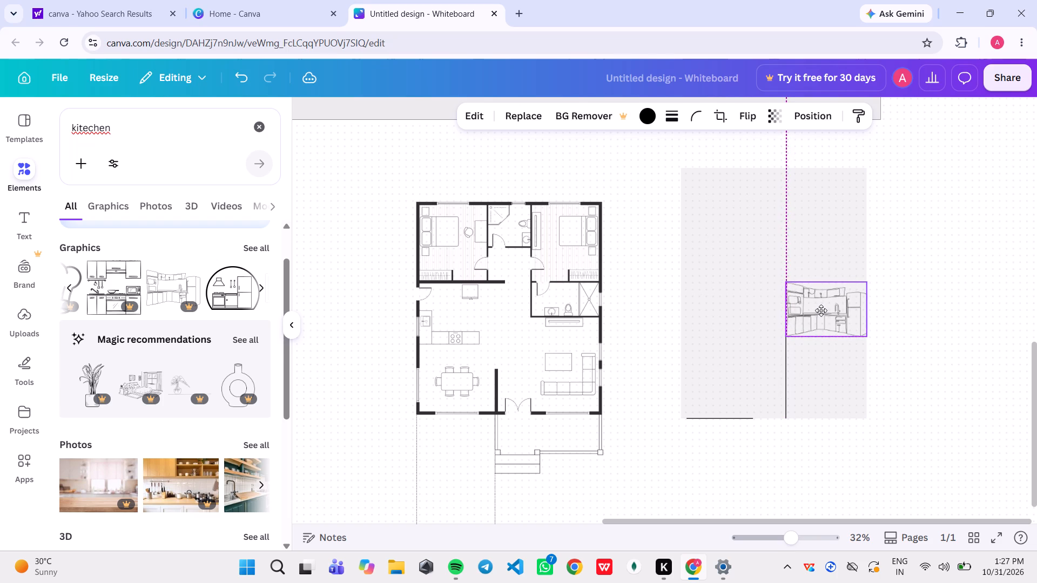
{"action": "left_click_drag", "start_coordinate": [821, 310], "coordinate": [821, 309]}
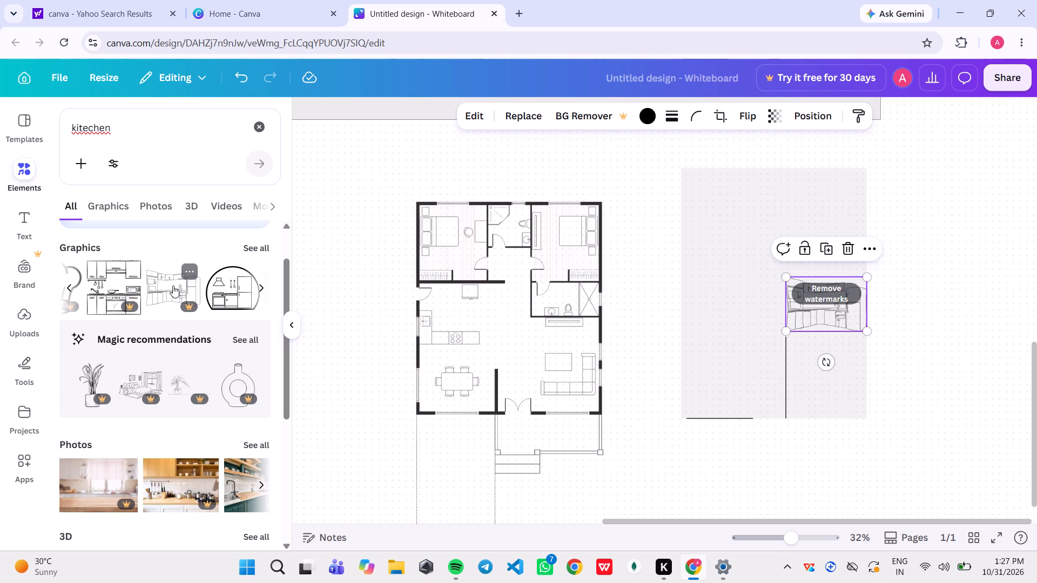
Find the L-shaped kitchen counter plan with stove and sink among the kitchen graphics and add it to the whiteboard.
{"action": "scroll", "coordinate": [173, 286], "scroll_direction": "right", "scroll_amount": 4}
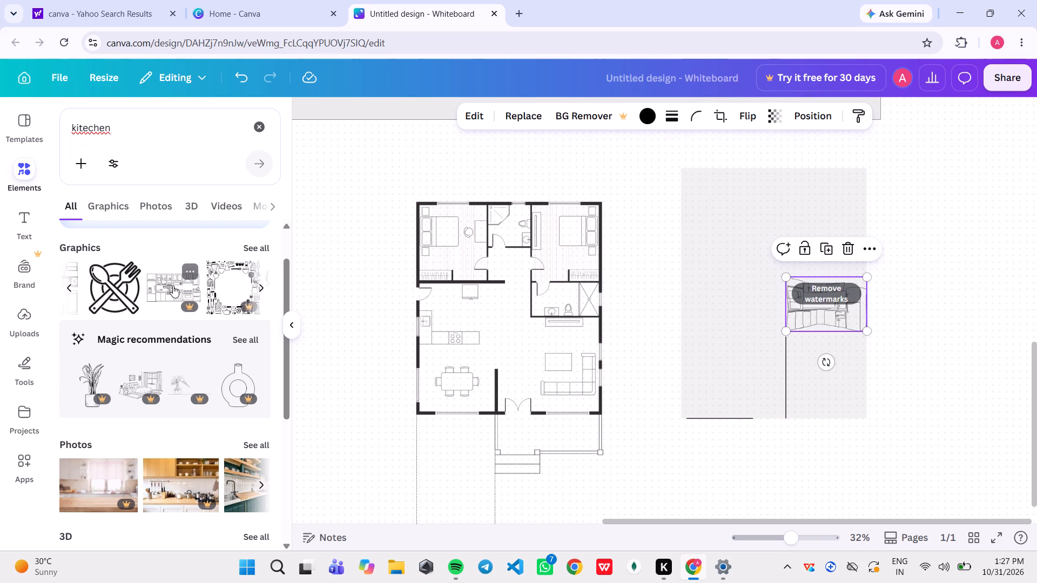
{"action": "scroll", "coordinate": [173, 286], "scroll_direction": "right", "scroll_amount": 3}
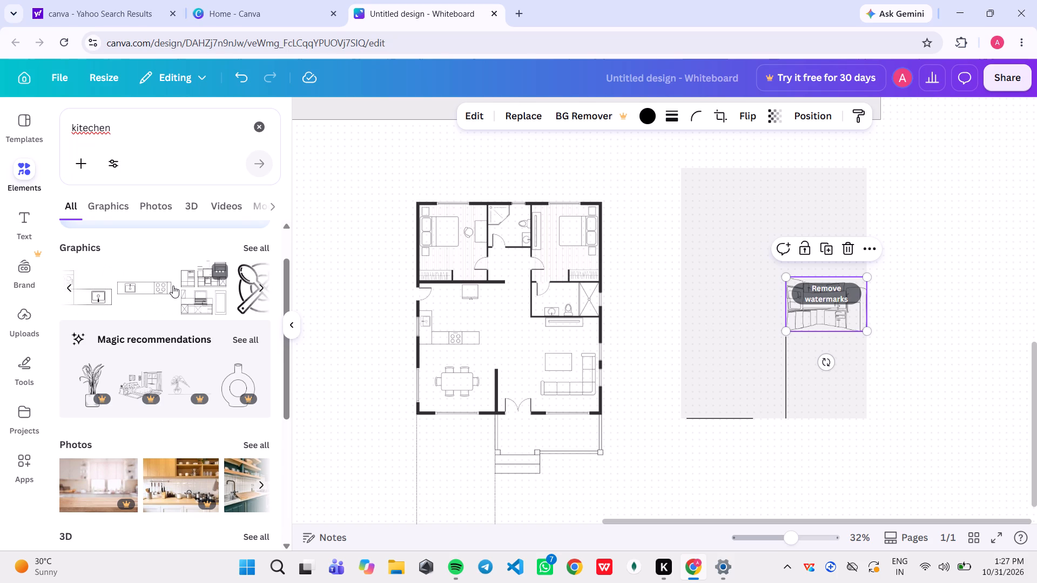
{"action": "scroll", "coordinate": [173, 286], "scroll_direction": "right", "scroll_amount": 1}
{"action": "left_click", "coordinate": [102, 286]}
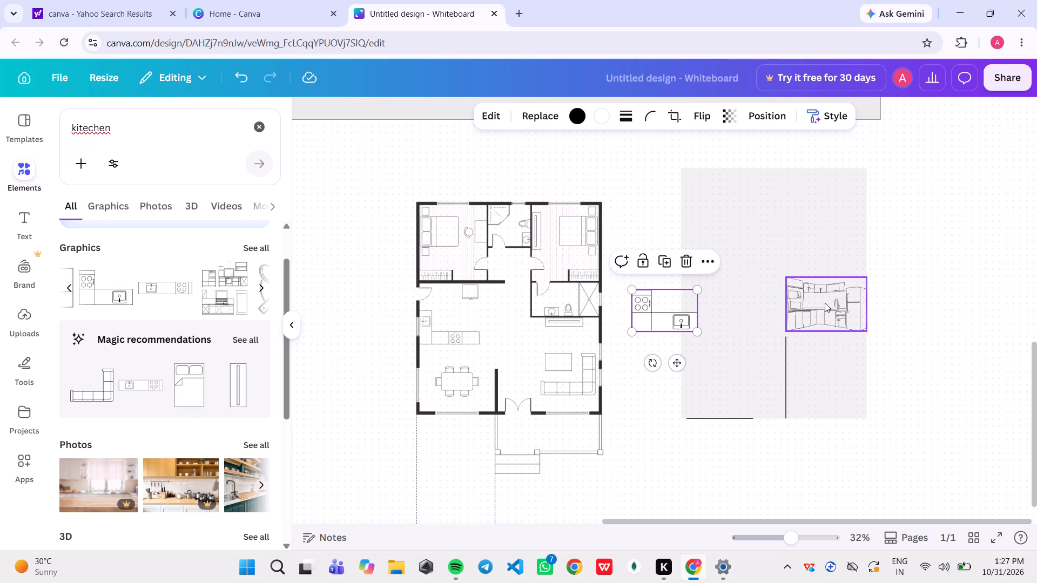
Delete the perspective kitchen graphic from the grey rectangle.
{"action": "left_click", "coordinate": [825, 303]}
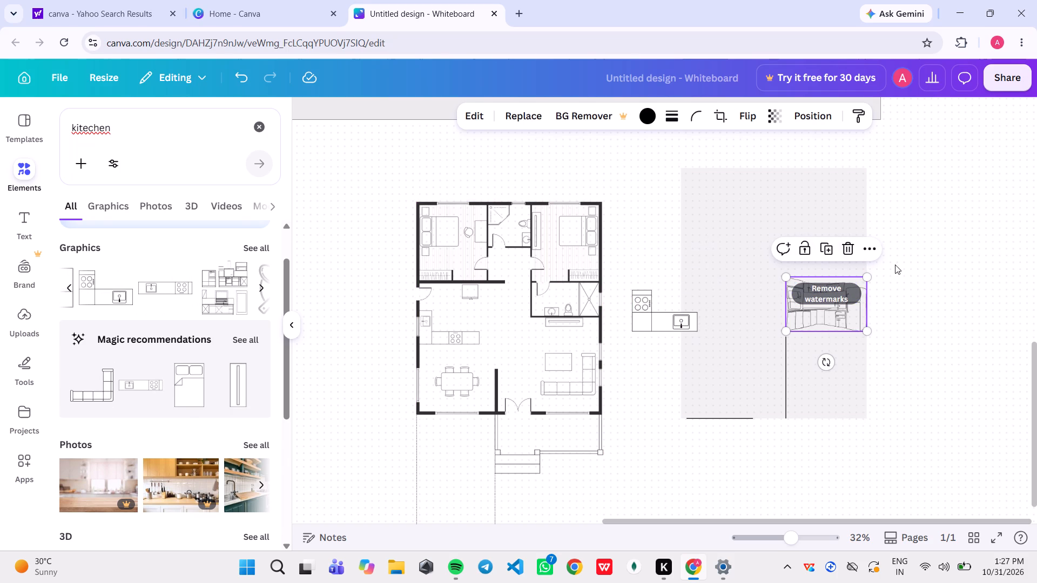
{"action": "left_click", "coordinate": [850, 245]}
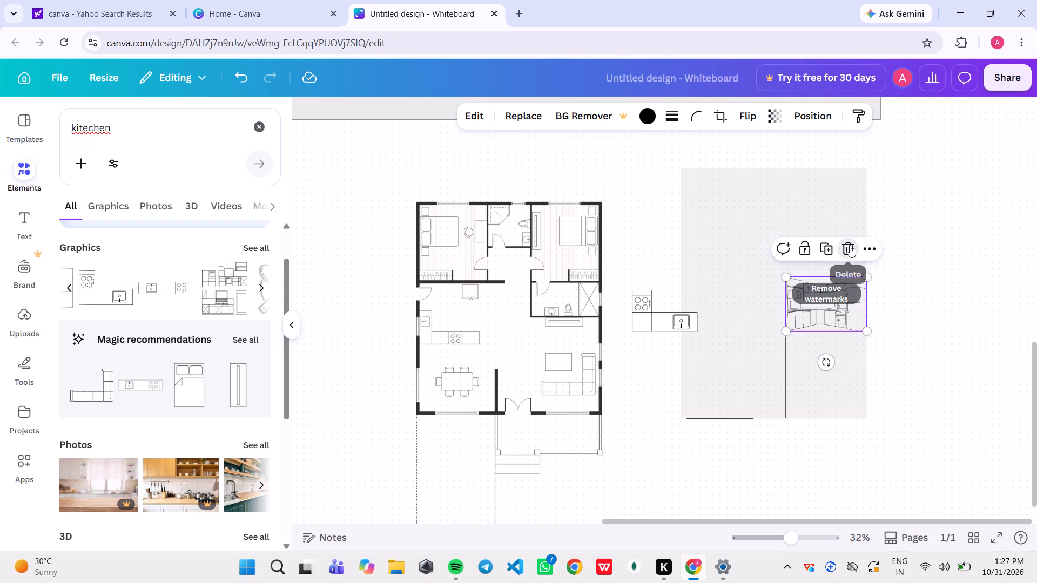
Rotate the L-shaped kitchen counter graphic by 180°.
{"action": "left_click", "coordinate": [642, 311]}
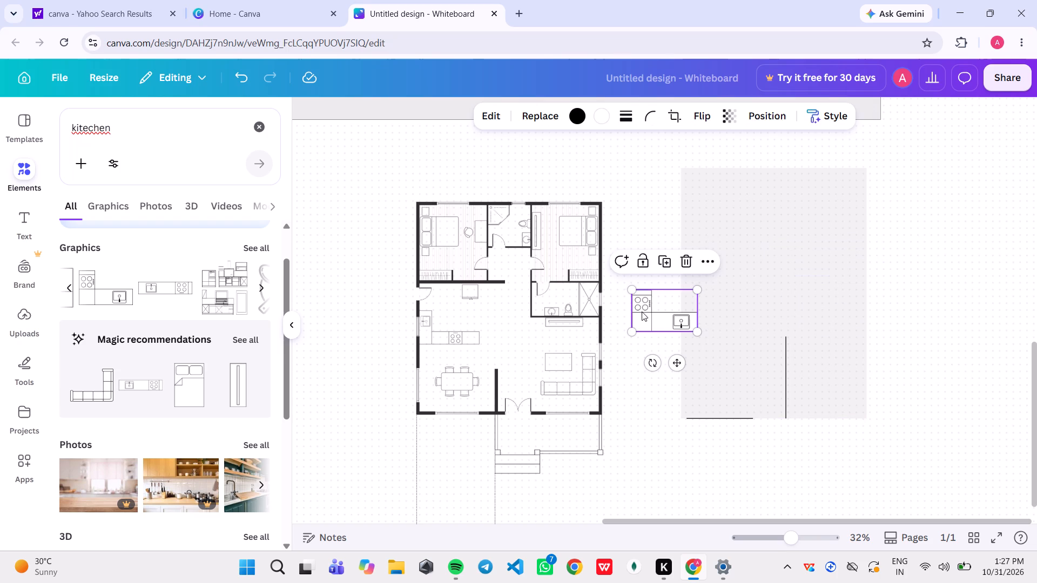
{"action": "left_click", "coordinate": [656, 365]}
{"action": "left_click_drag", "start_coordinate": [651, 365], "coordinate": [679, 223]}
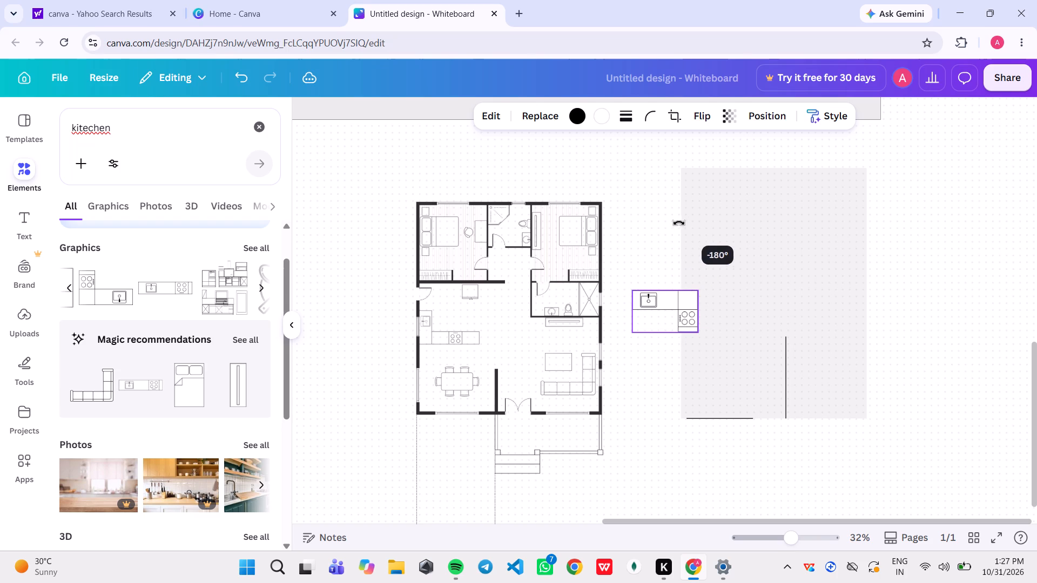
{"action": "left_click_drag", "start_coordinate": [679, 223], "coordinate": [676, 225]}
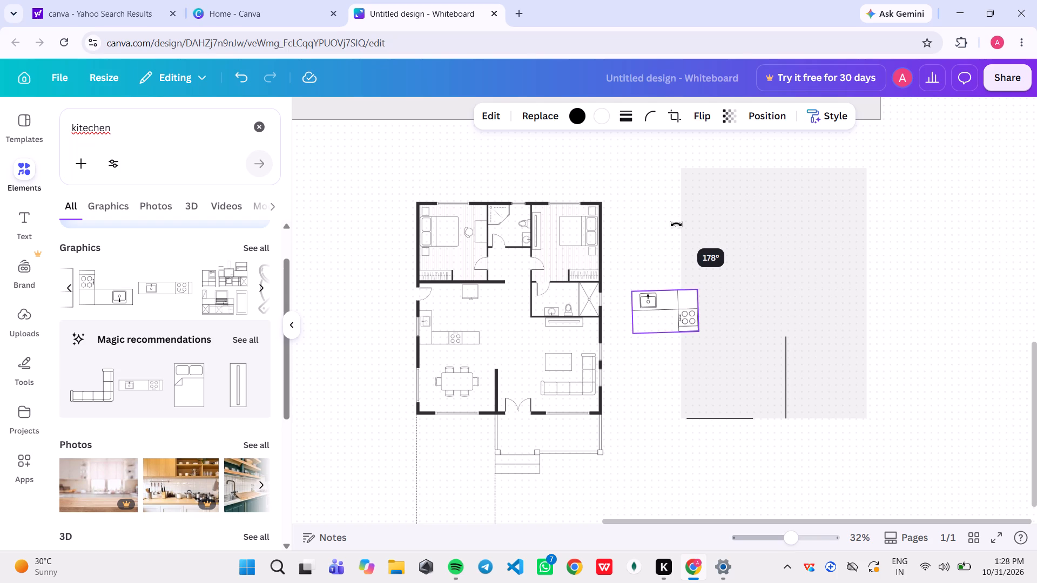
{"action": "left_click_drag", "start_coordinate": [676, 225], "coordinate": [678, 232]}
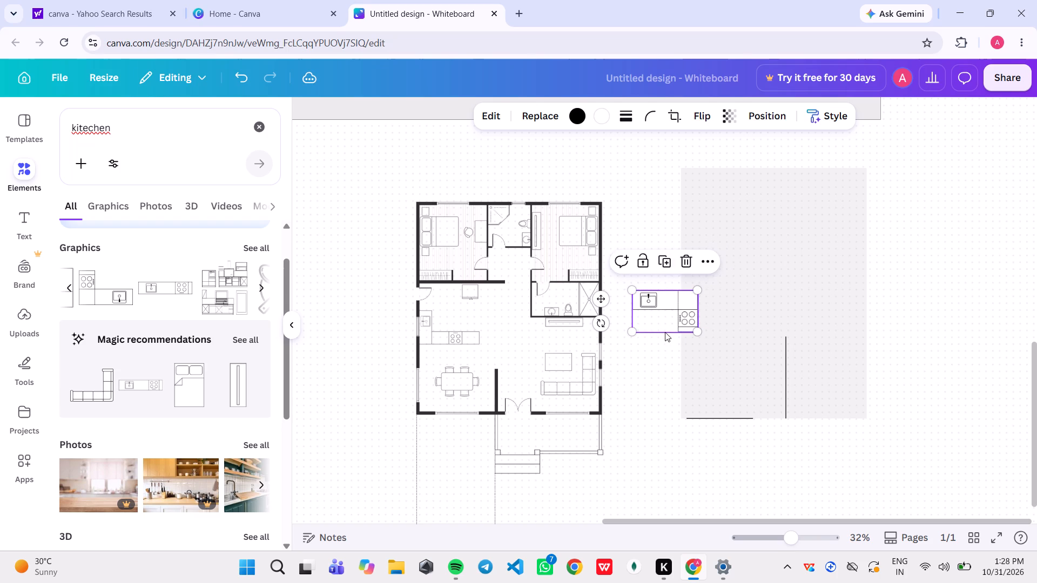
Move the rotated kitchen counter against the grey rectangle's right edge, just above the vertical line.
{"action": "left_click_drag", "start_coordinate": [661, 307], "coordinate": [784, 299]}
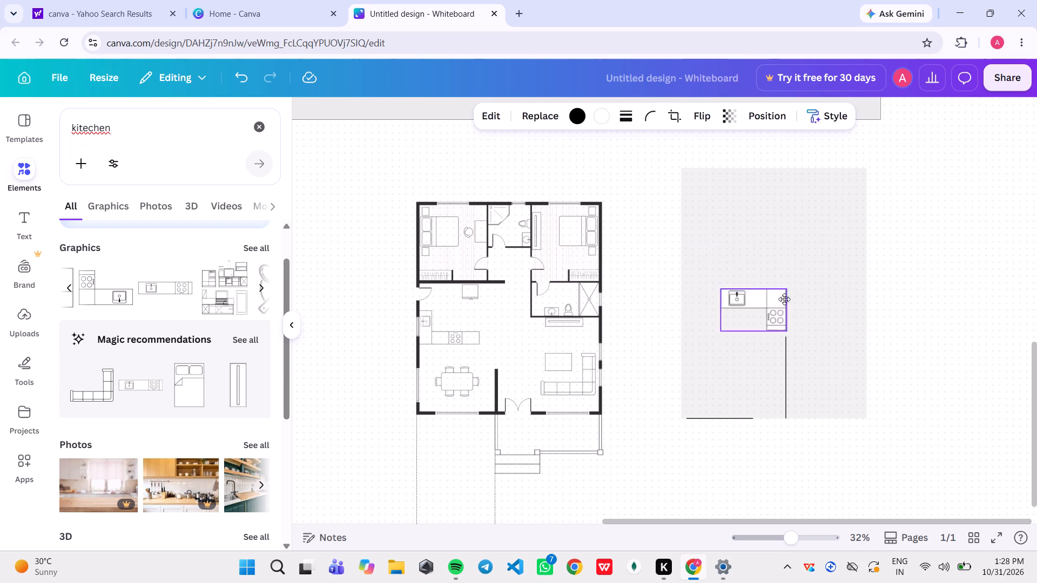
{"action": "left_click_drag", "start_coordinate": [784, 299], "coordinate": [821, 294]}
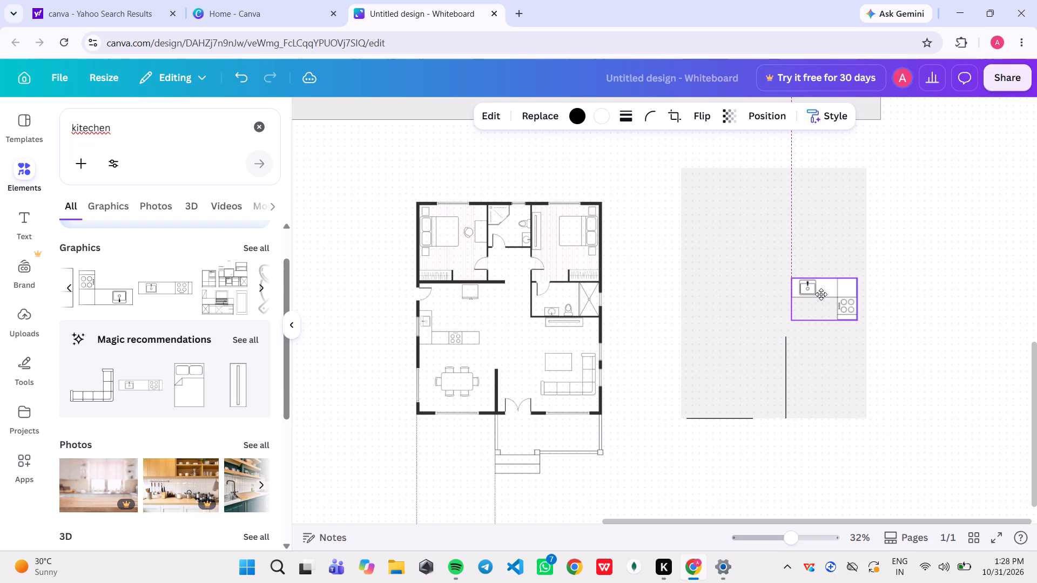
{"action": "left_click_drag", "start_coordinate": [821, 294], "coordinate": [831, 296]}
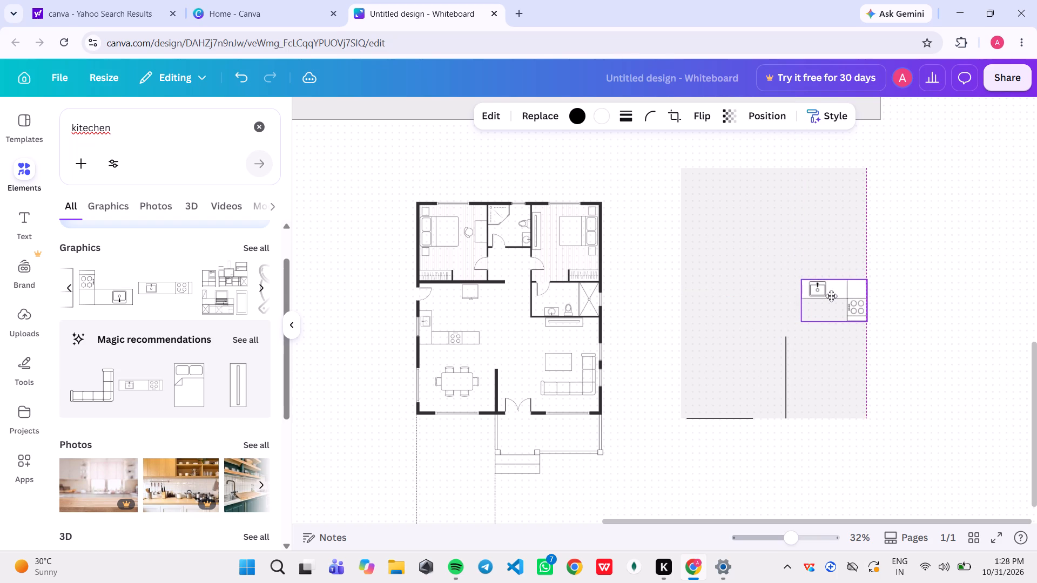
{"action": "left_click_drag", "start_coordinate": [831, 296], "coordinate": [831, 295]}
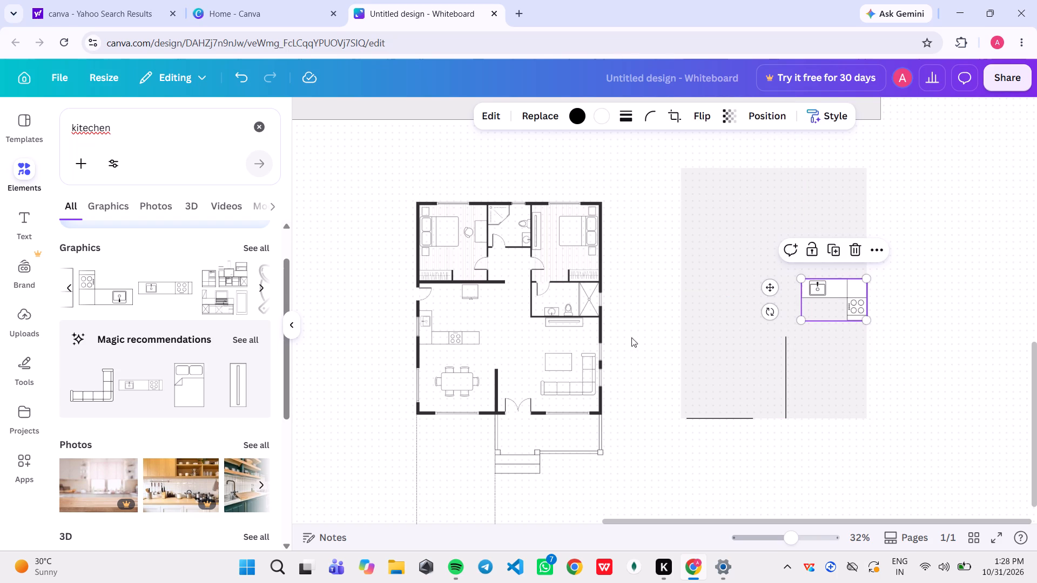
Enlarge the kitchen counter so it spans from the vertical line to the grey rectangle's right edge, keeping it just above the line.
{"action": "left_click", "coordinate": [834, 303]}
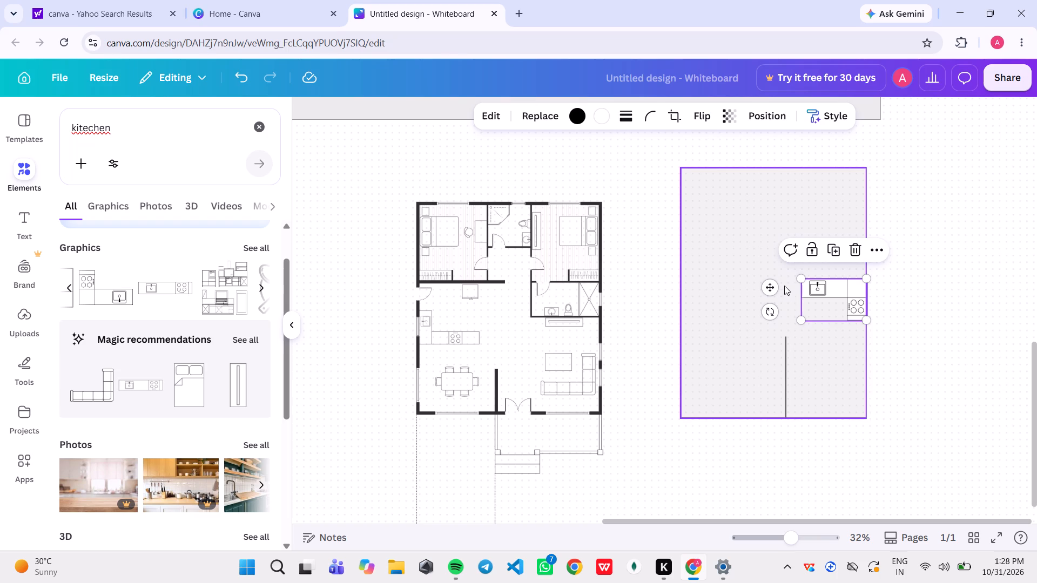
{"action": "left_click", "coordinate": [797, 280]}
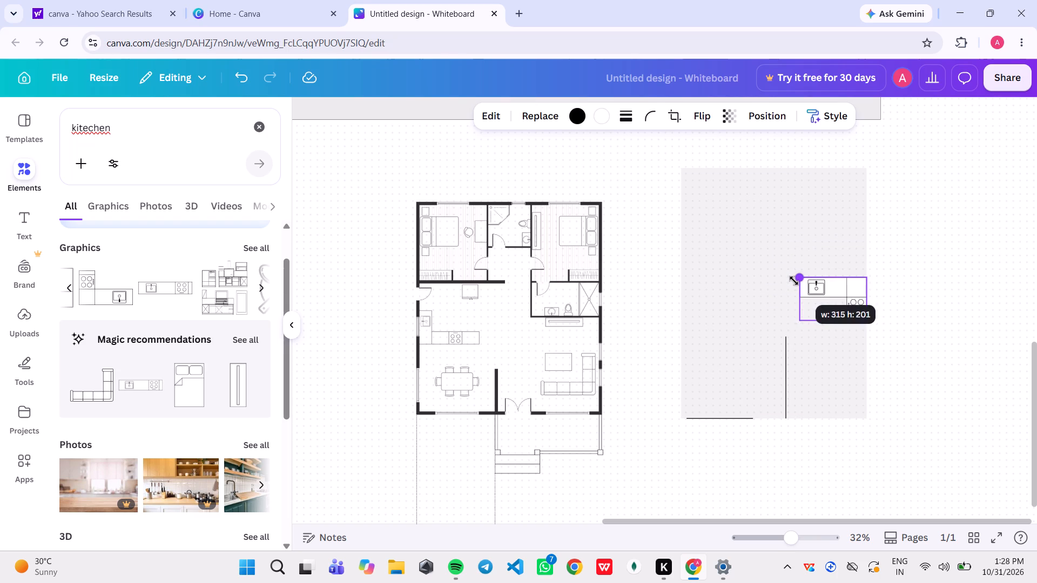
{"action": "left_click", "coordinate": [832, 305]}
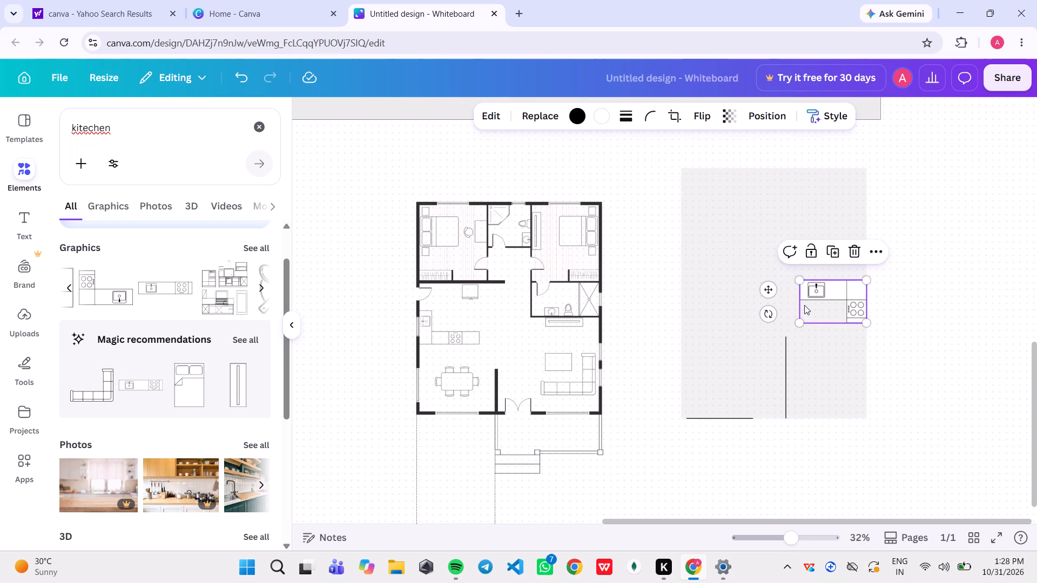
{"action": "left_click_drag", "start_coordinate": [796, 279], "coordinate": [789, 279]}
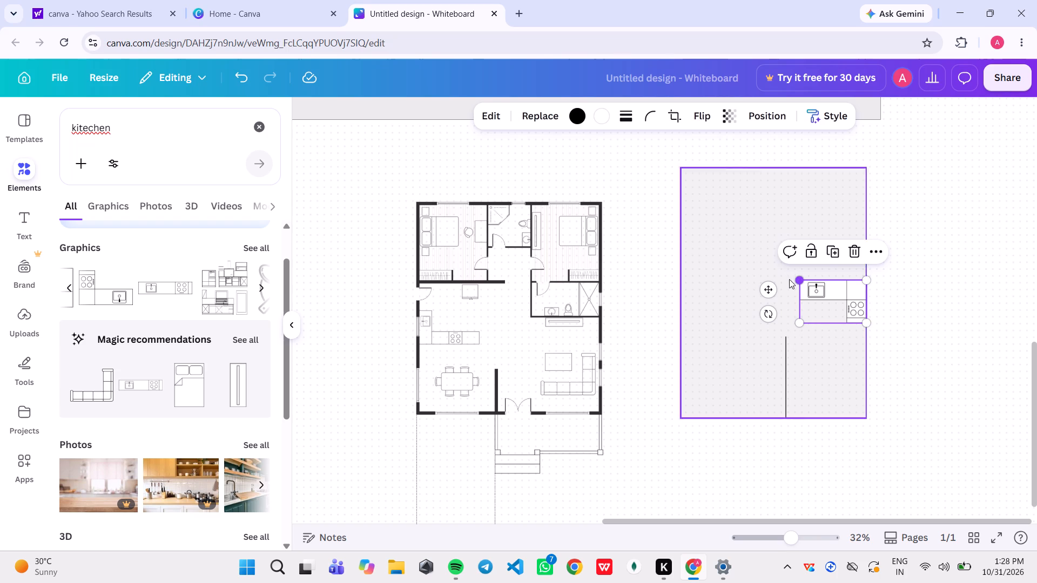
{"action": "left_click_drag", "start_coordinate": [789, 279], "coordinate": [775, 287]}
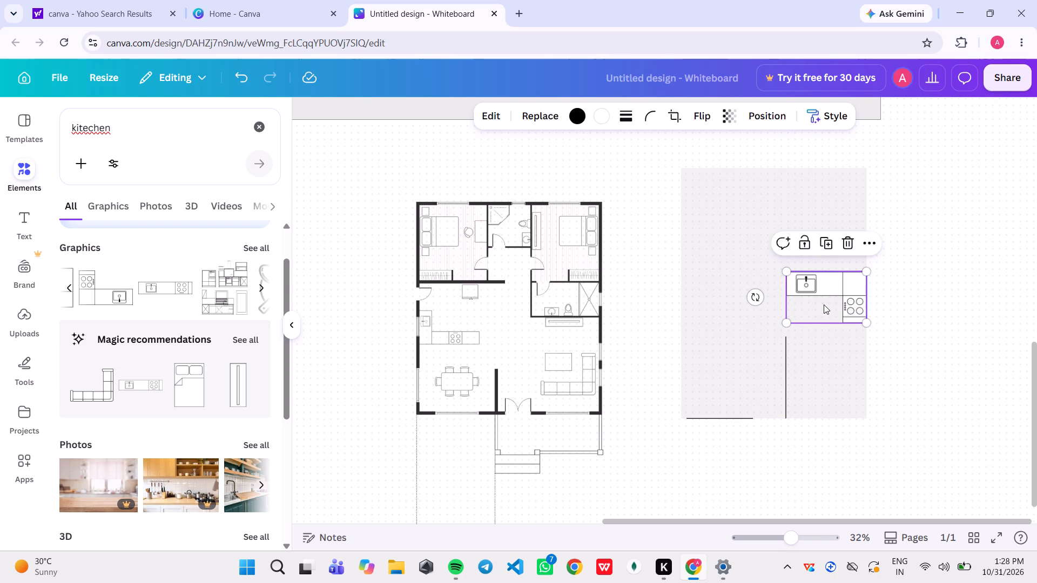
{"action": "left_click", "coordinate": [824, 304]}
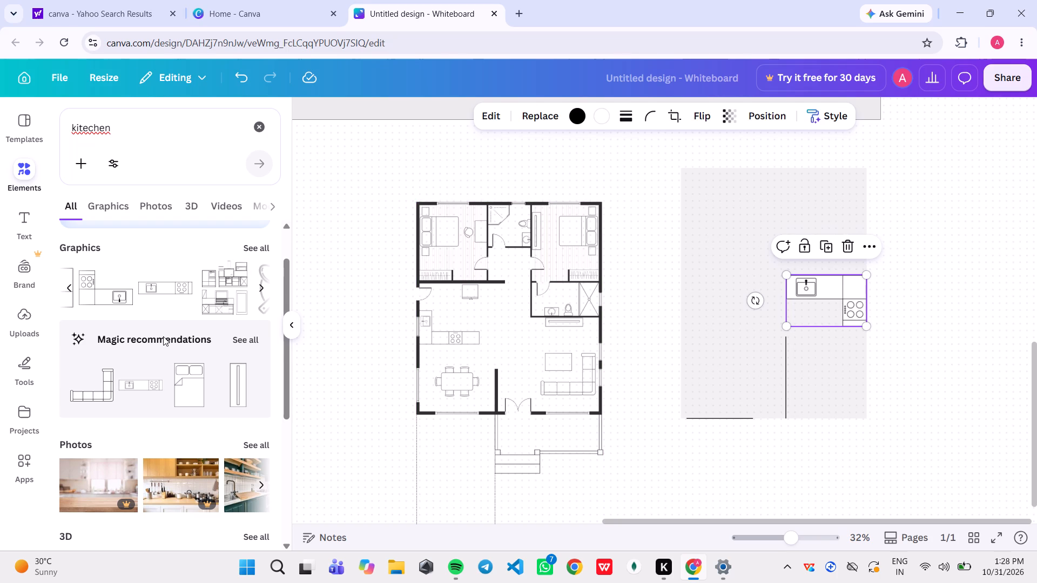
Add the double bed plan graphic and place it upright near the grey rectangle's top-right corner.
{"action": "scroll", "coordinate": [168, 374], "scroll_direction": "down", "scroll_amount": 1}
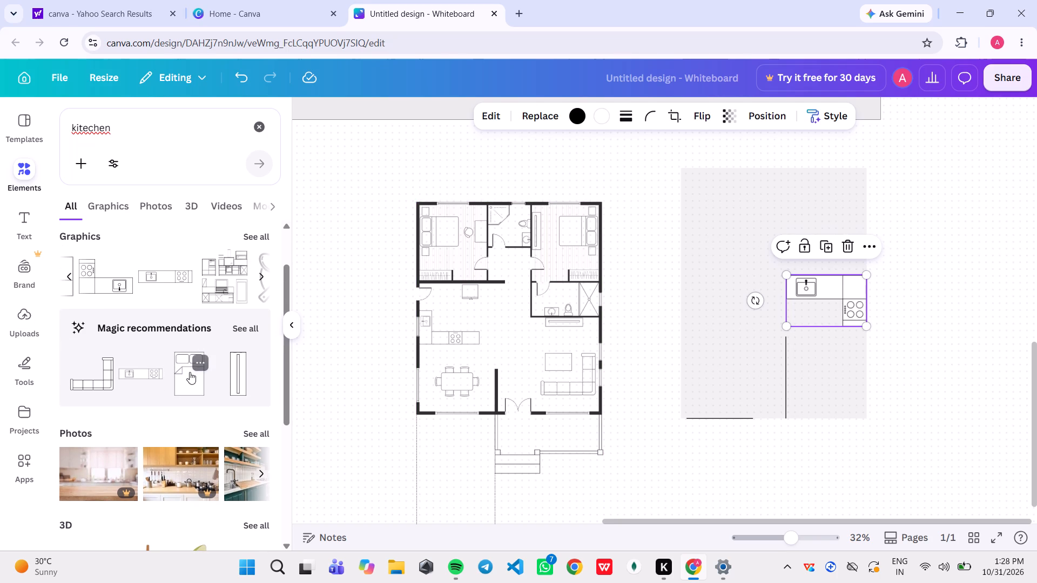
{"action": "left_click", "coordinate": [190, 372]}
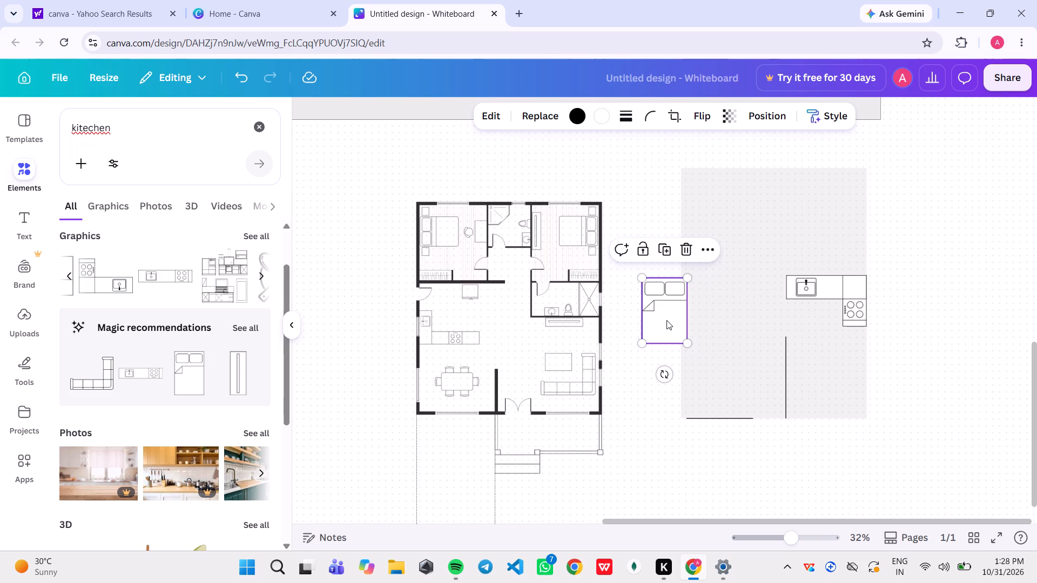
{"action": "left_click_drag", "start_coordinate": [666, 320], "coordinate": [828, 195]}
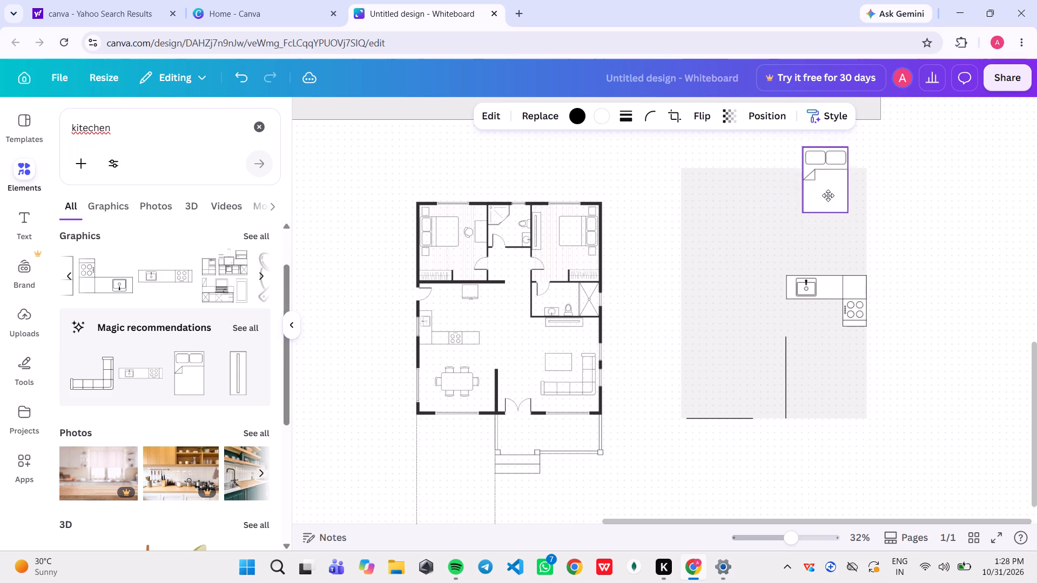
{"action": "left_click_drag", "start_coordinate": [828, 195], "coordinate": [833, 218]}
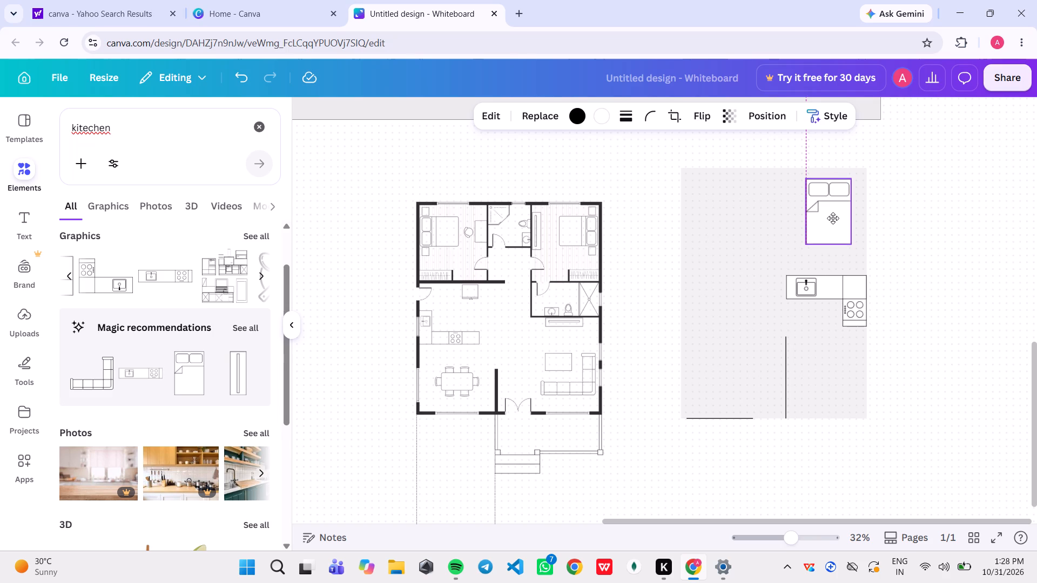
{"action": "left_click_drag", "start_coordinate": [833, 218], "coordinate": [832, 216]}
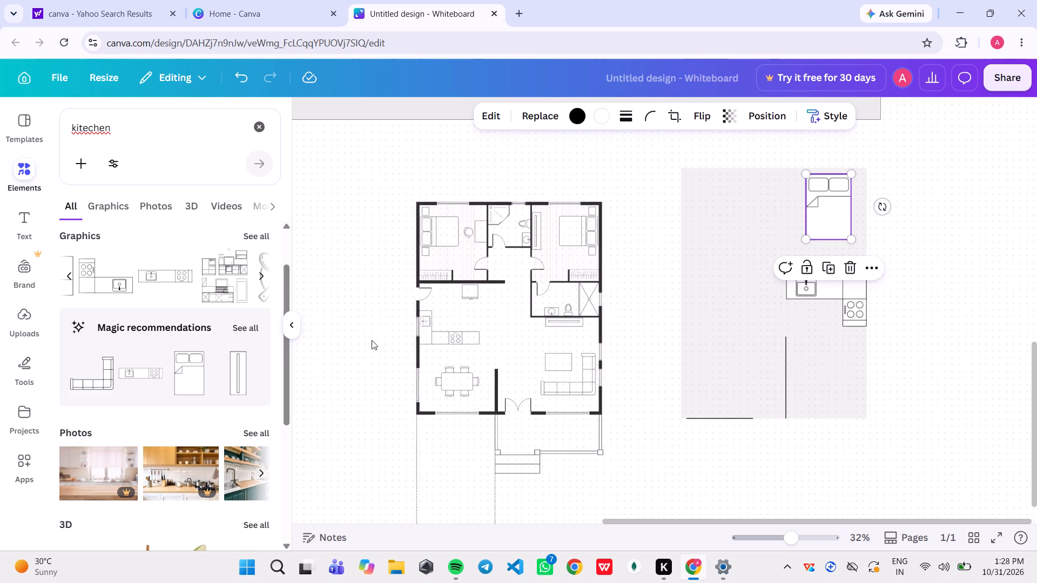
Add a second double bed plan graphic and rotate it about 90° counter-clockwise so its pillows face left.
{"action": "left_click", "coordinate": [183, 364]}
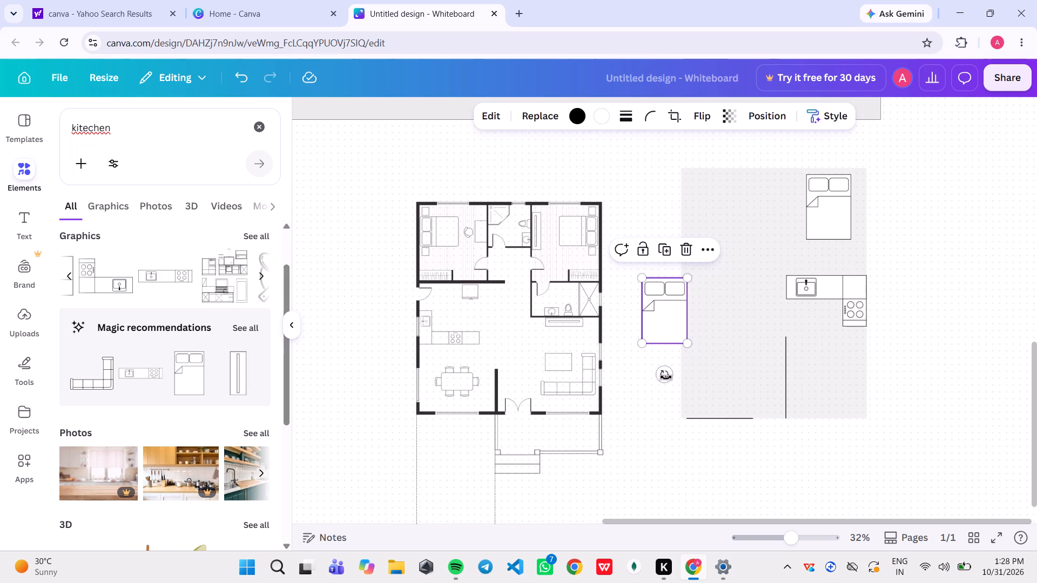
{"action": "left_click", "coordinate": [664, 375]}
{"action": "left_click_drag", "start_coordinate": [665, 376], "coordinate": [698, 286]}
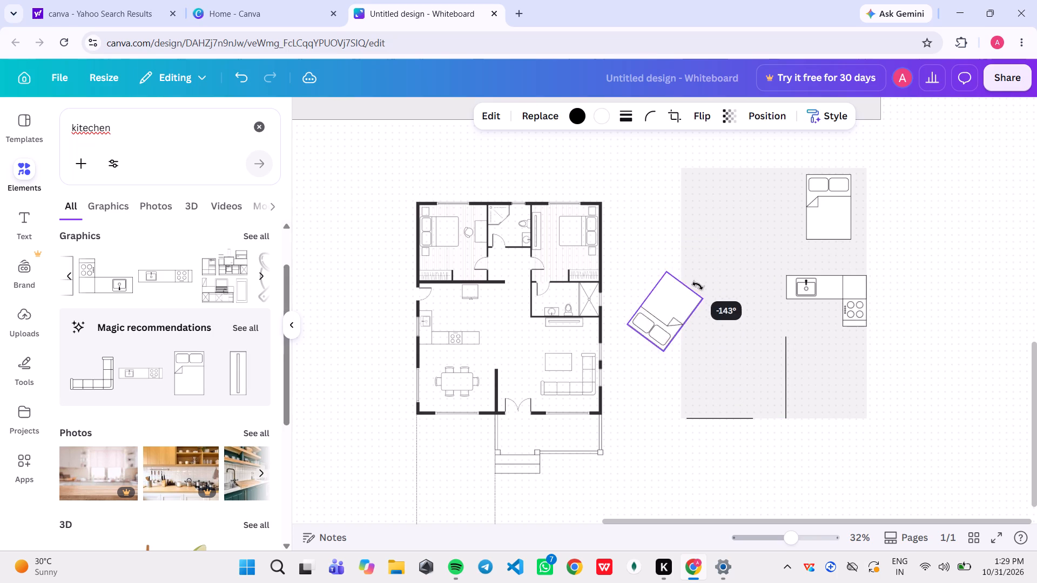
{"action": "left_click_drag", "start_coordinate": [698, 286], "coordinate": [709, 308]}
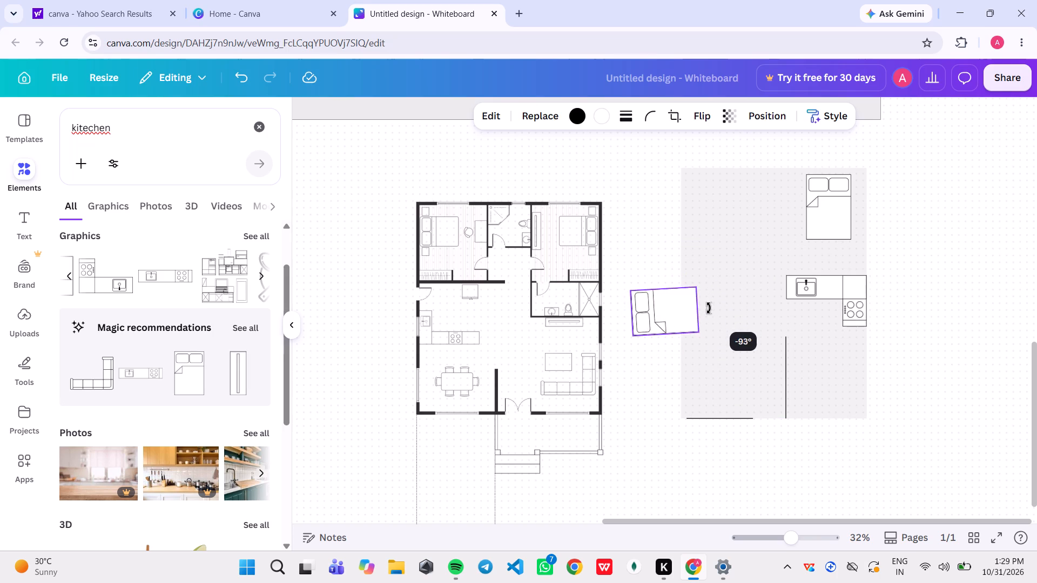
{"action": "left_click_drag", "start_coordinate": [709, 308], "coordinate": [709, 309]}
Place the rotated bed against the grey rectangle's left edge near its top, level with the upright bed, and fine-tune its angle.
{"action": "left_click_drag", "start_coordinate": [668, 311], "coordinate": [743, 239]}
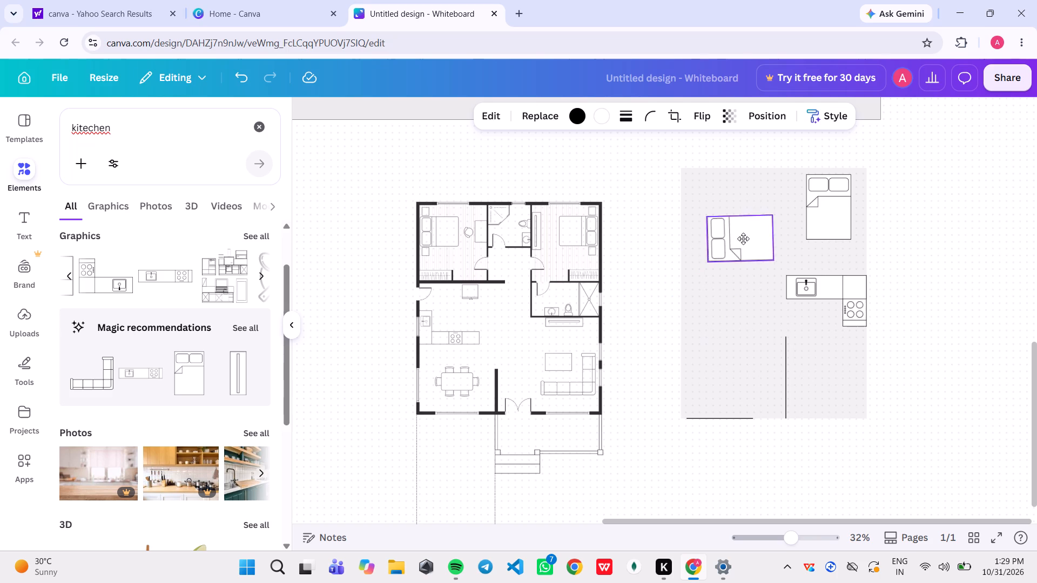
{"action": "left_click_drag", "start_coordinate": [743, 239], "coordinate": [718, 221]}
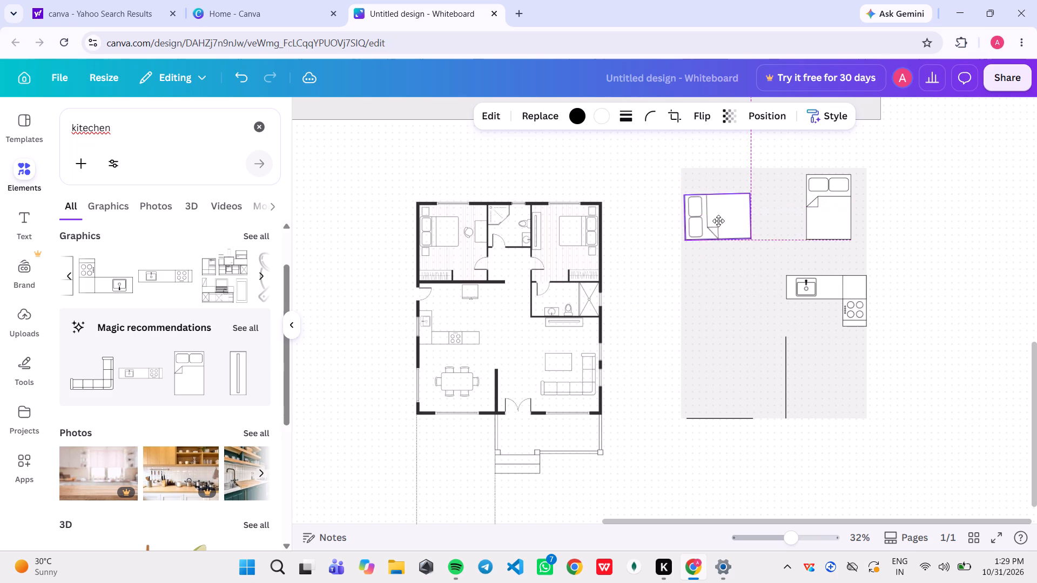
{"action": "left_click_drag", "start_coordinate": [718, 221], "coordinate": [719, 220]}
{"action": "left_click_drag", "start_coordinate": [717, 219], "coordinate": [715, 230]}
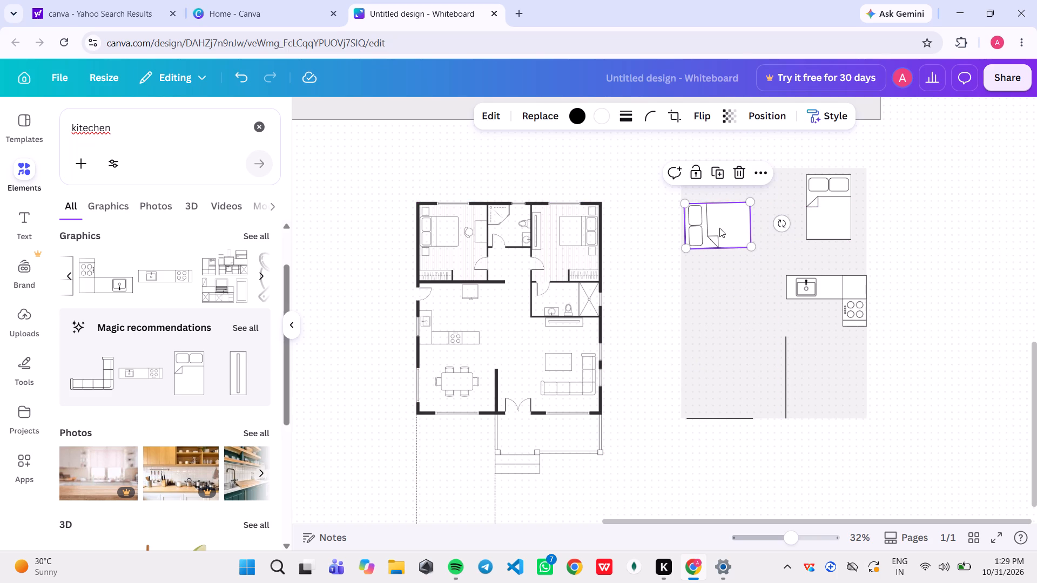
{"action": "left_click", "coordinate": [779, 223]}
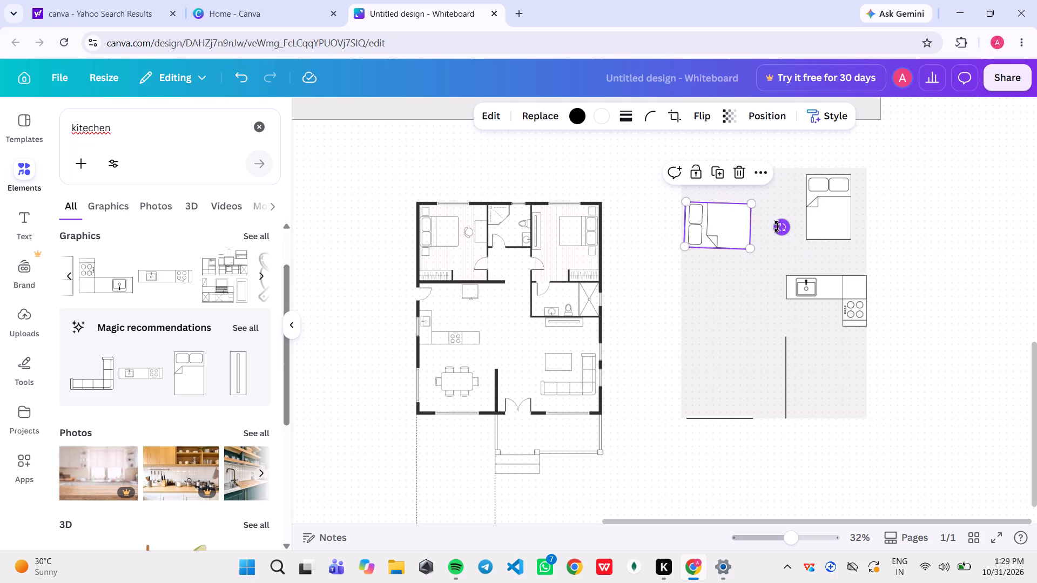
{"action": "left_click", "coordinate": [784, 231]}
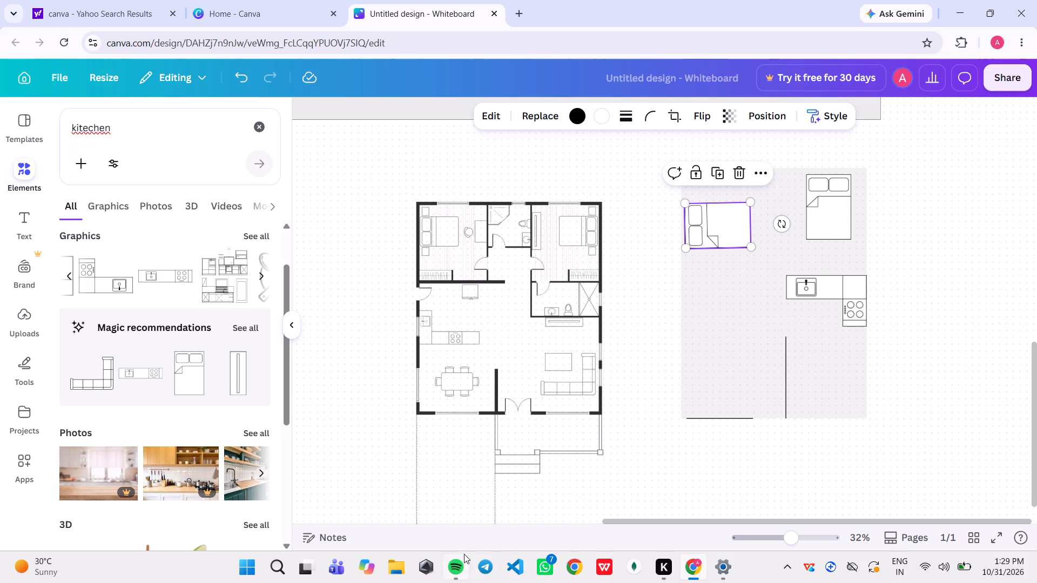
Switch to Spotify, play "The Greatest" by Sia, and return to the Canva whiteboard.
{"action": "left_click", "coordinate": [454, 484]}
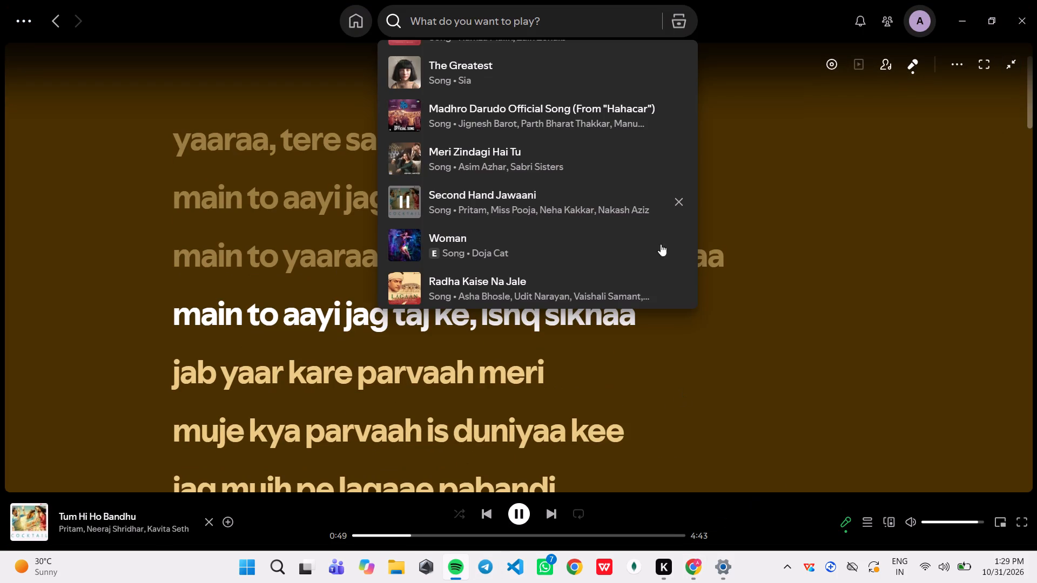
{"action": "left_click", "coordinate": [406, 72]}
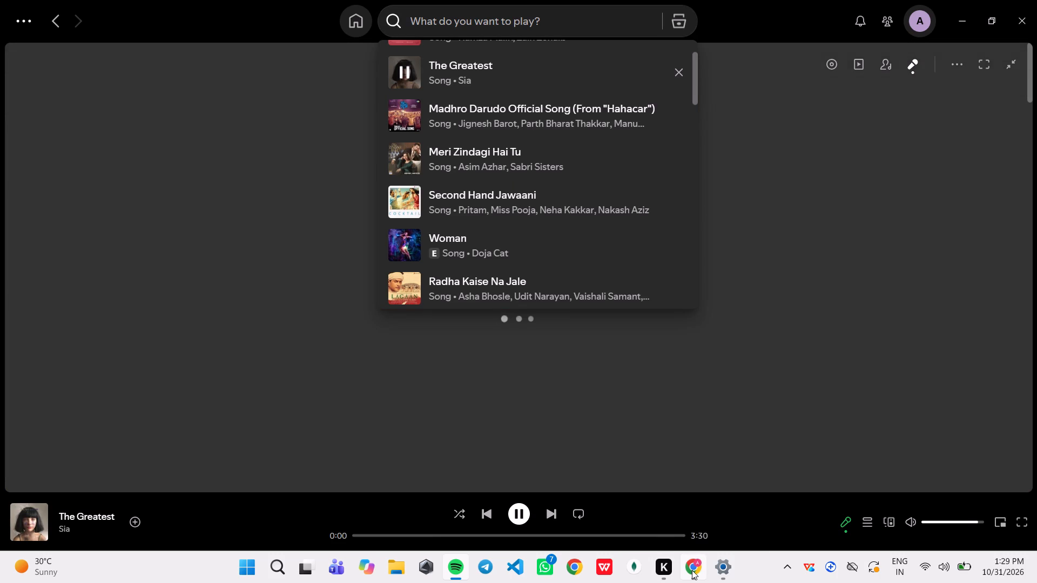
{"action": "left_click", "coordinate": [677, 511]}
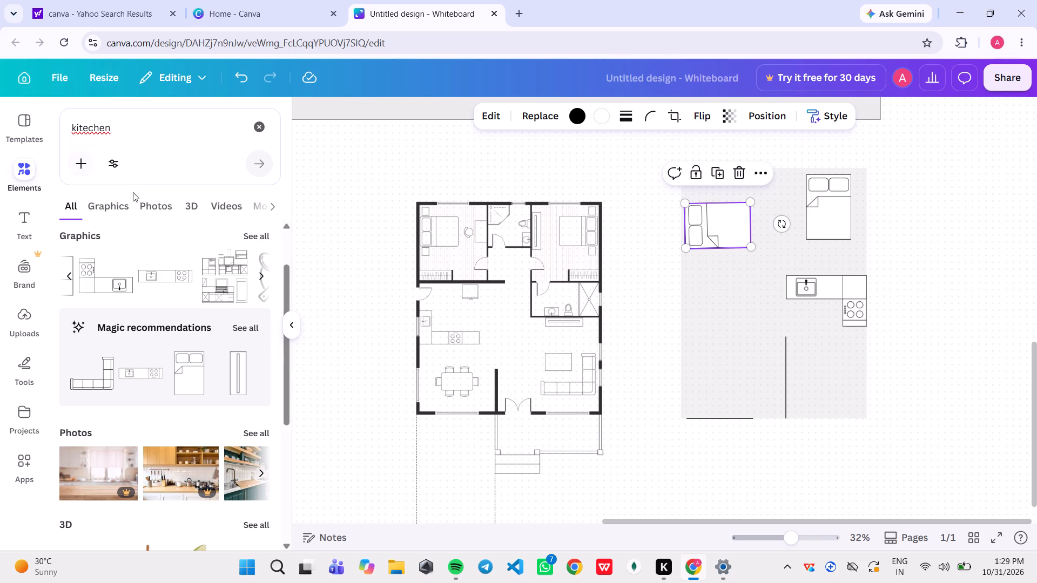
Replace the "kitechen" element search with a search for "toilet".
{"action": "left_click", "coordinate": [258, 130]}
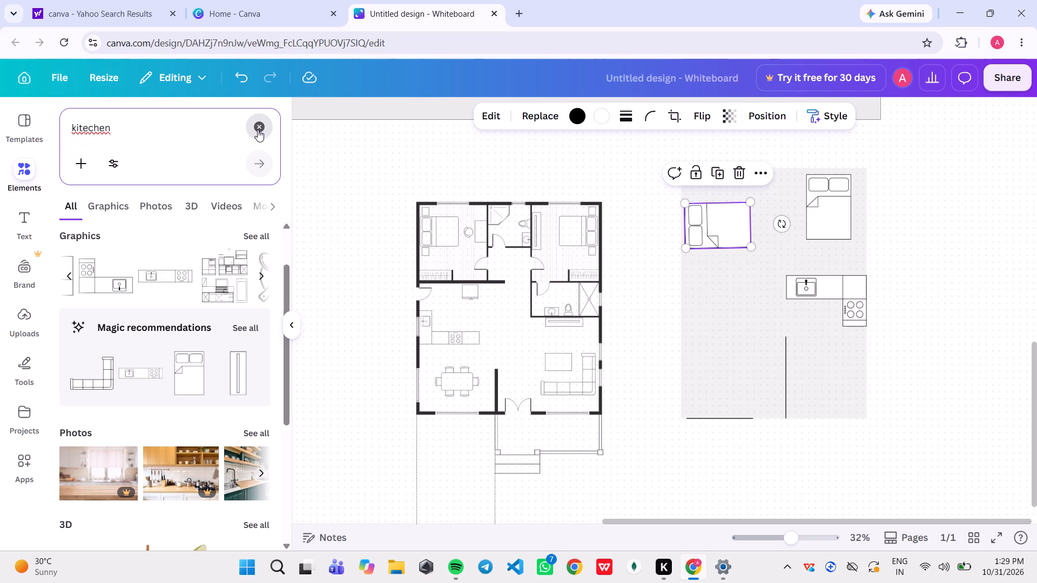
{"action": "type", "text": "to"}
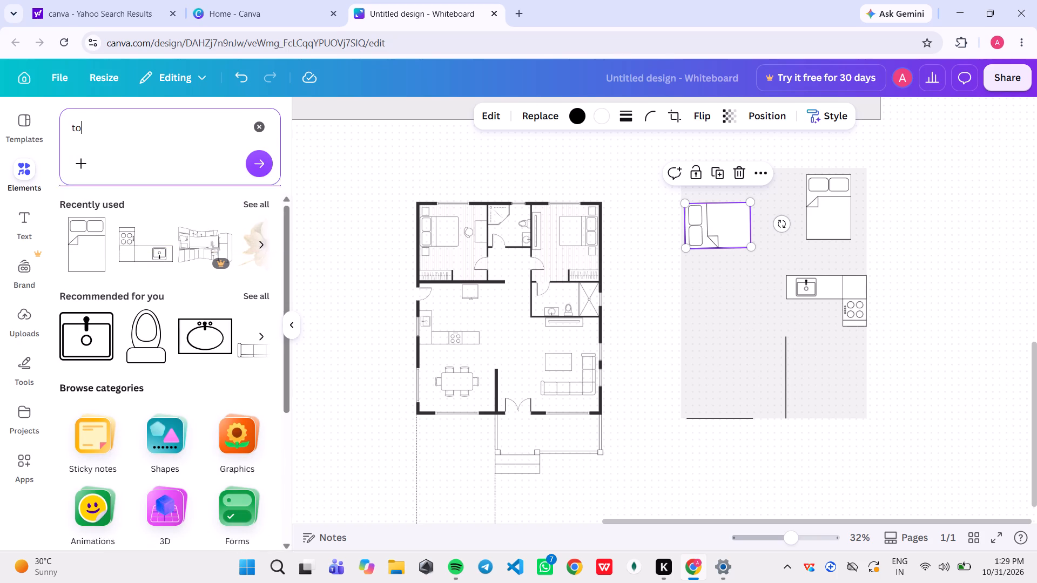
{"action": "key", "text": "i"}
{"action": "type", "text": "let"}
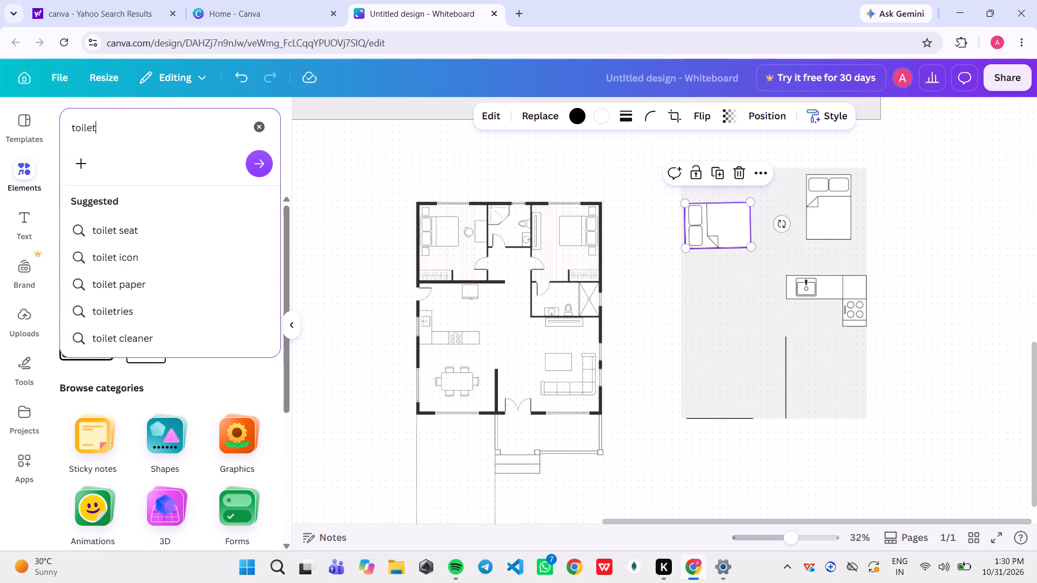
{"action": "key", "text": "Return"}
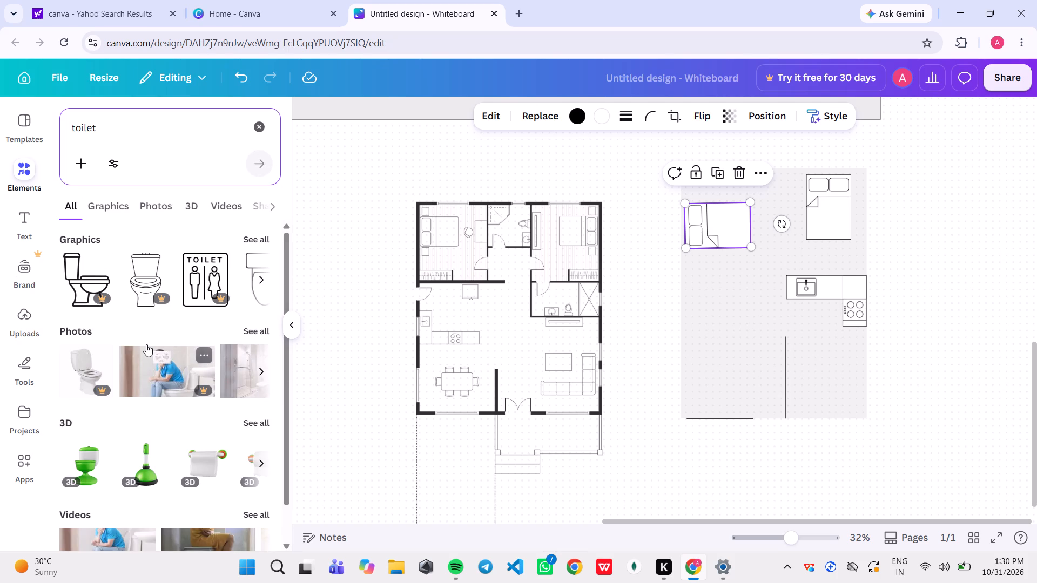
{"action": "scroll", "coordinate": [222, 293], "scroll_direction": "left", "scroll_amount": 3}
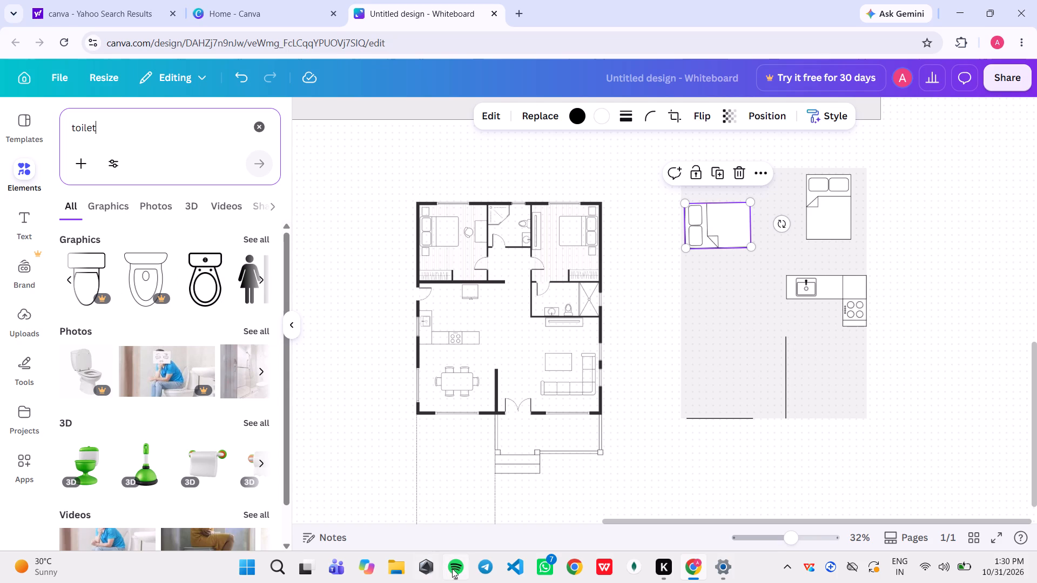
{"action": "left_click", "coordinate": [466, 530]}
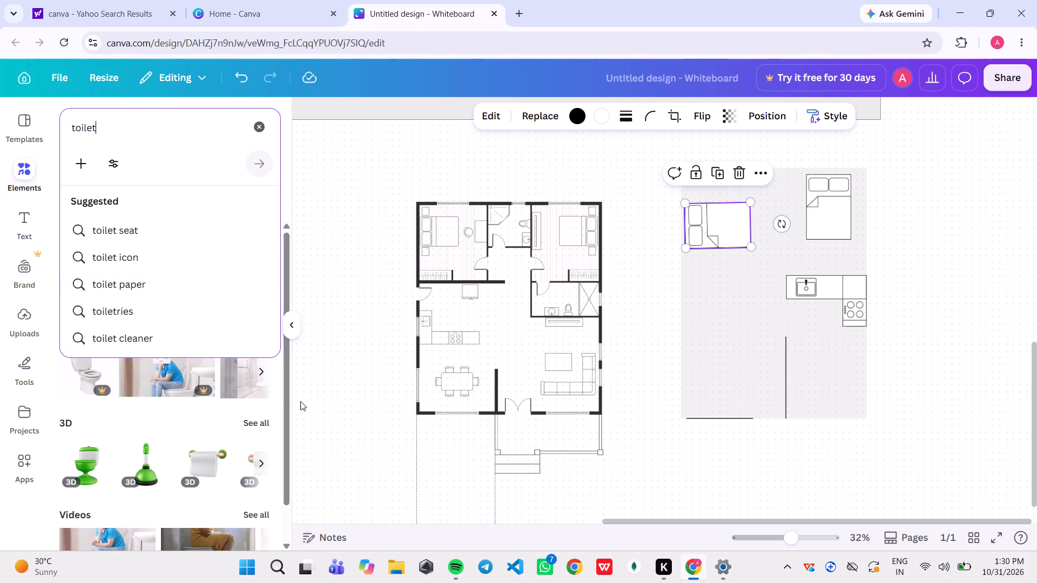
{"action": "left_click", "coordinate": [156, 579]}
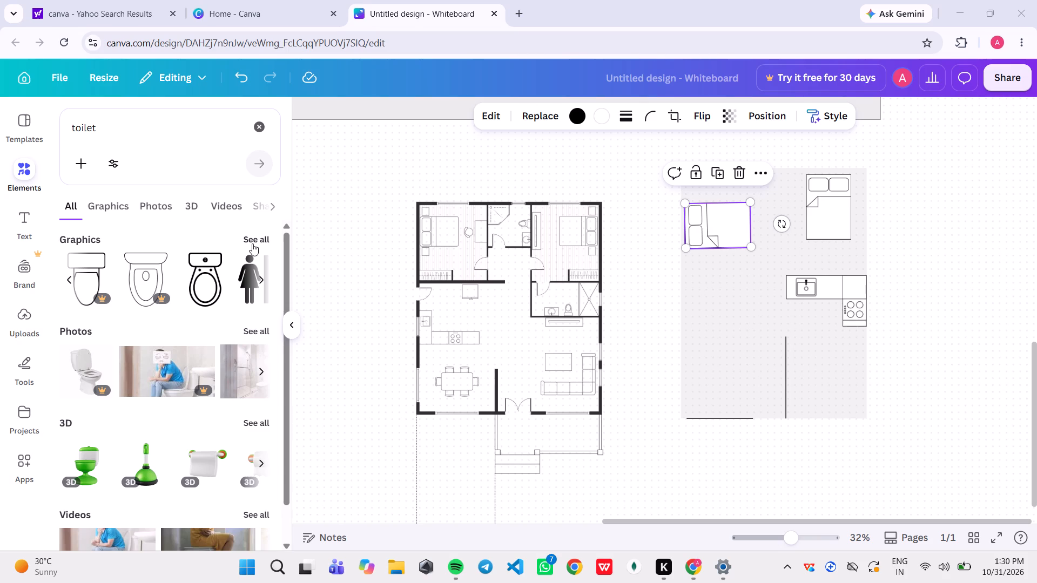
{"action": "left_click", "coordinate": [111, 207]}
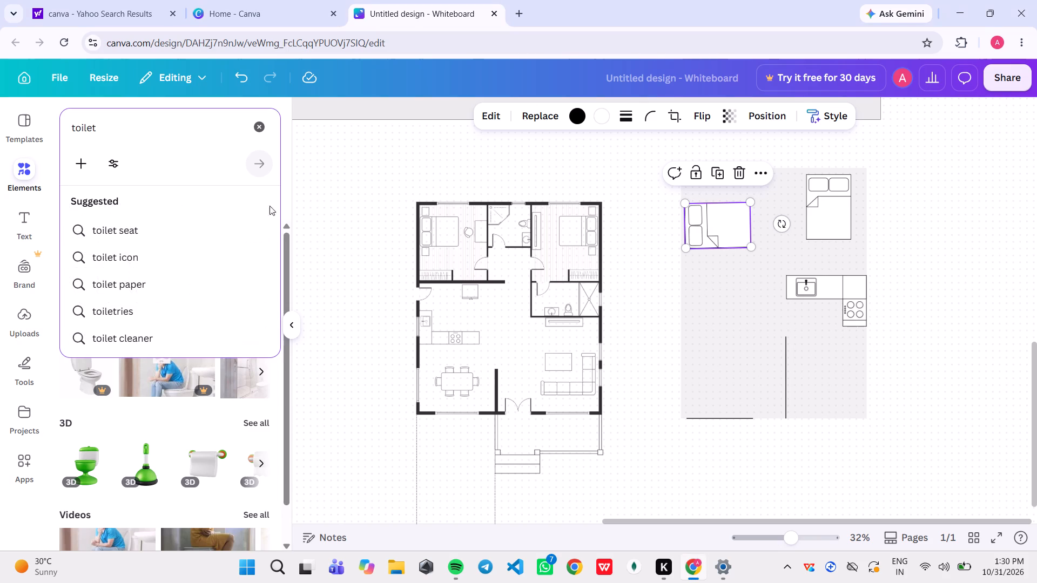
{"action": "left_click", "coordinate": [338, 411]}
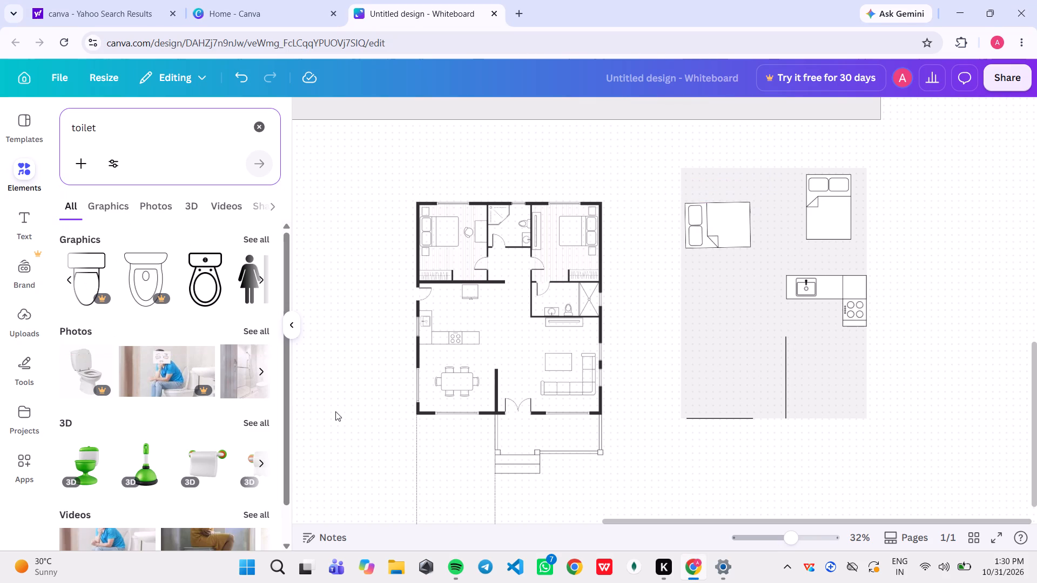
Find a thin-outlined top-view toilet with a rectangular tank among the graphics results and add it to the whiteboard.
{"action": "scroll", "coordinate": [215, 293], "scroll_direction": "left", "scroll_amount": 1}
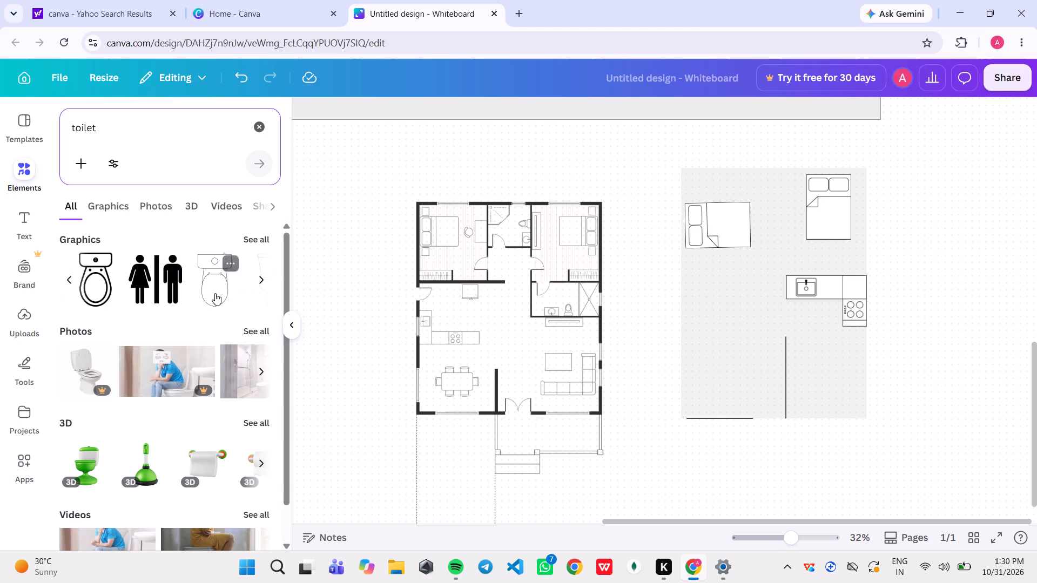
{"action": "scroll", "coordinate": [215, 293], "scroll_direction": "left", "scroll_amount": 4}
{"action": "scroll", "coordinate": [215, 293], "scroll_direction": "right", "scroll_amount": 4}
{"action": "scroll", "coordinate": [215, 293], "scroll_direction": "left", "scroll_amount": 1}
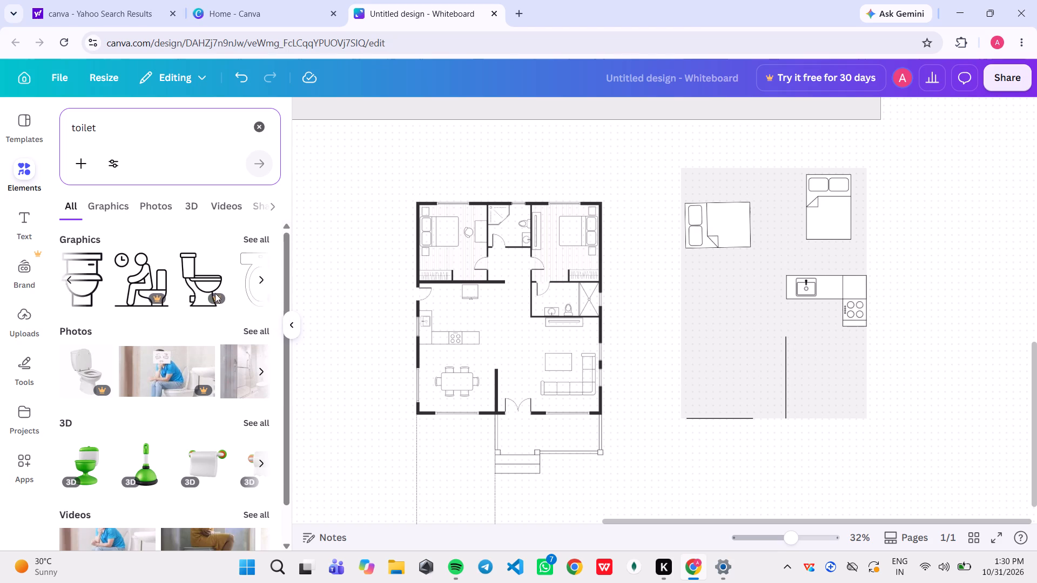
{"action": "scroll", "coordinate": [215, 293], "scroll_direction": "left", "scroll_amount": 2}
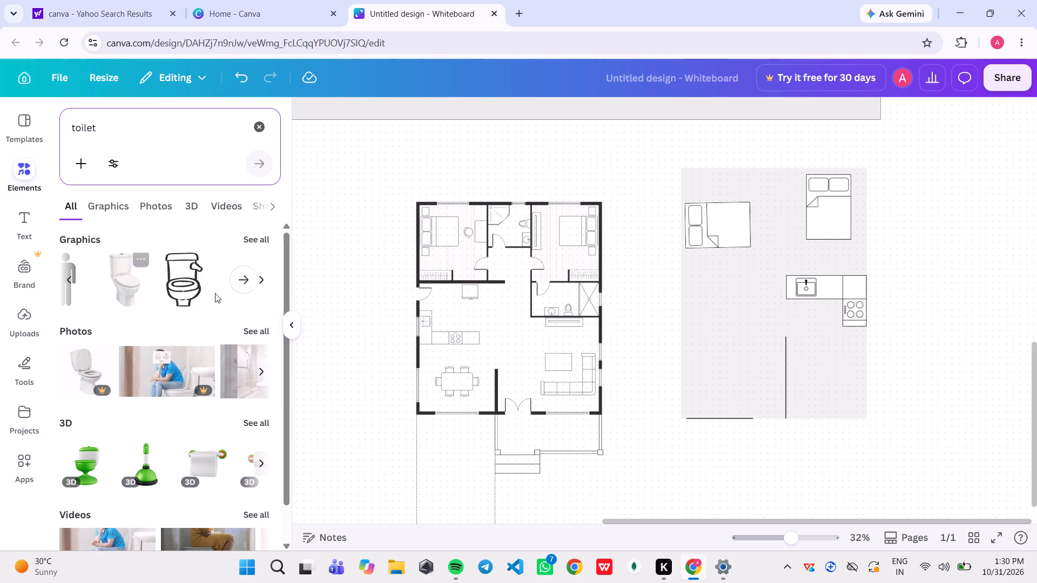
{"action": "scroll", "coordinate": [215, 293], "scroll_direction": "left", "scroll_amount": 2}
{"action": "scroll", "coordinate": [215, 293], "scroll_direction": "right", "scroll_amount": 2}
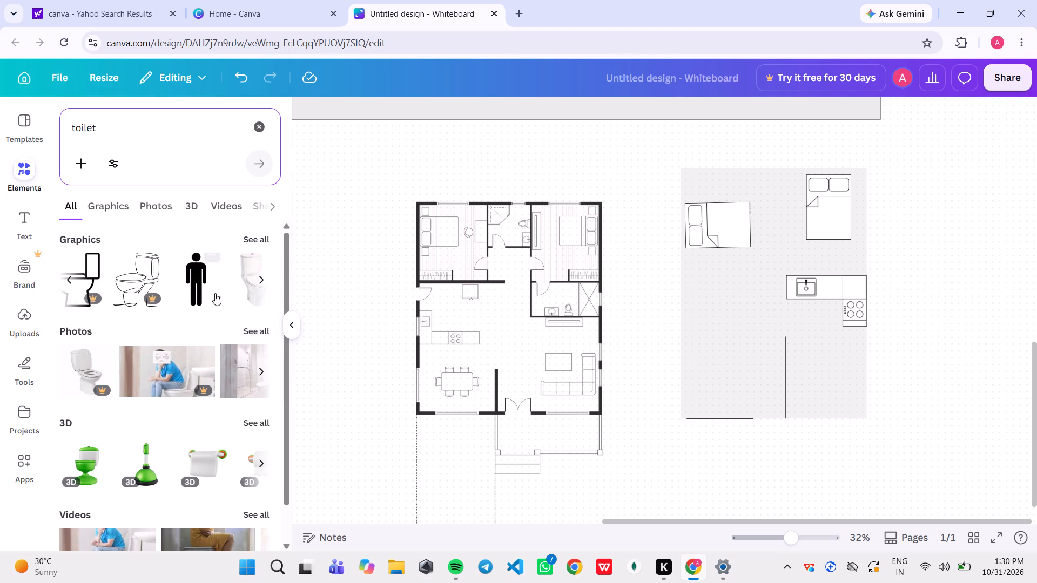
{"action": "scroll", "coordinate": [215, 293], "scroll_direction": "right", "scroll_amount": 4}
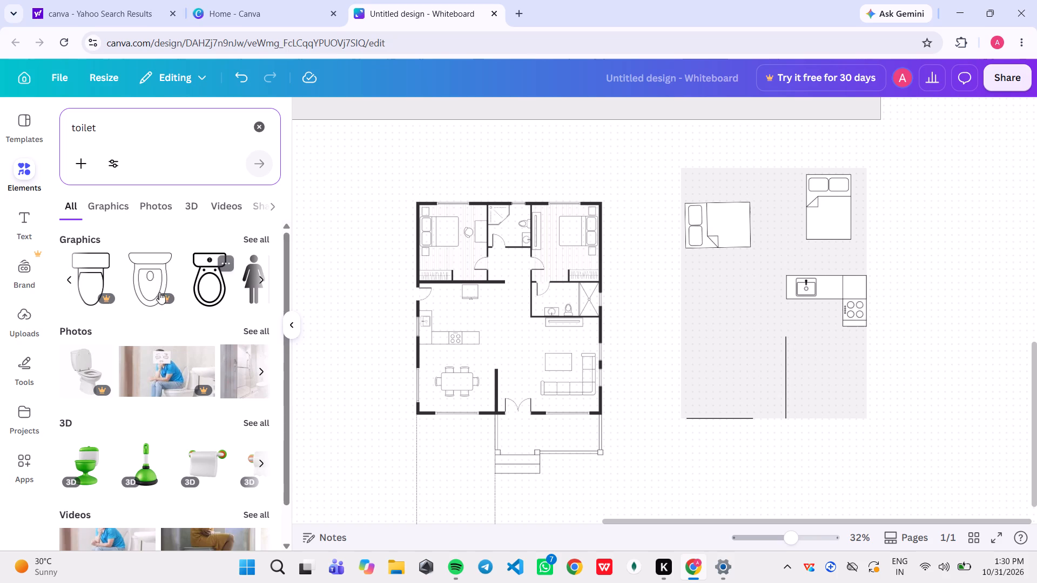
{"action": "scroll", "coordinate": [144, 287], "scroll_direction": "right", "scroll_amount": 5}
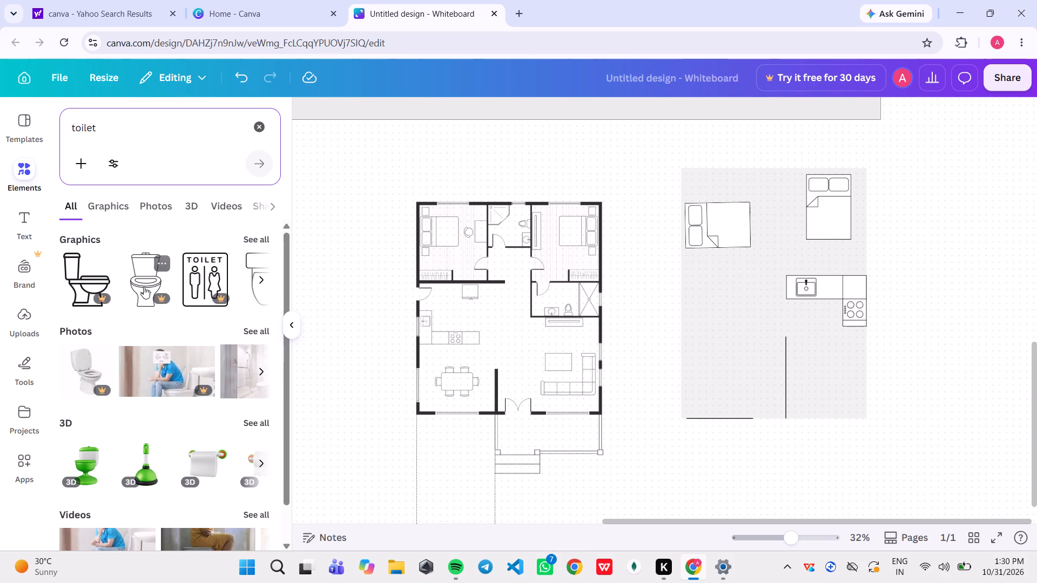
{"action": "scroll", "coordinate": [144, 287], "scroll_direction": "left", "scroll_amount": 6}
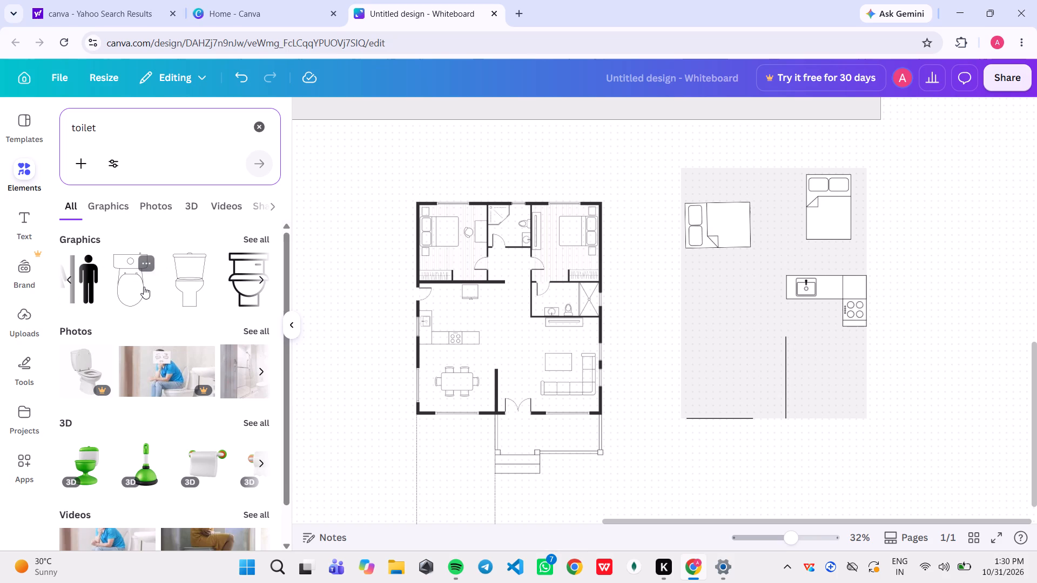
{"action": "left_click", "coordinate": [136, 280]}
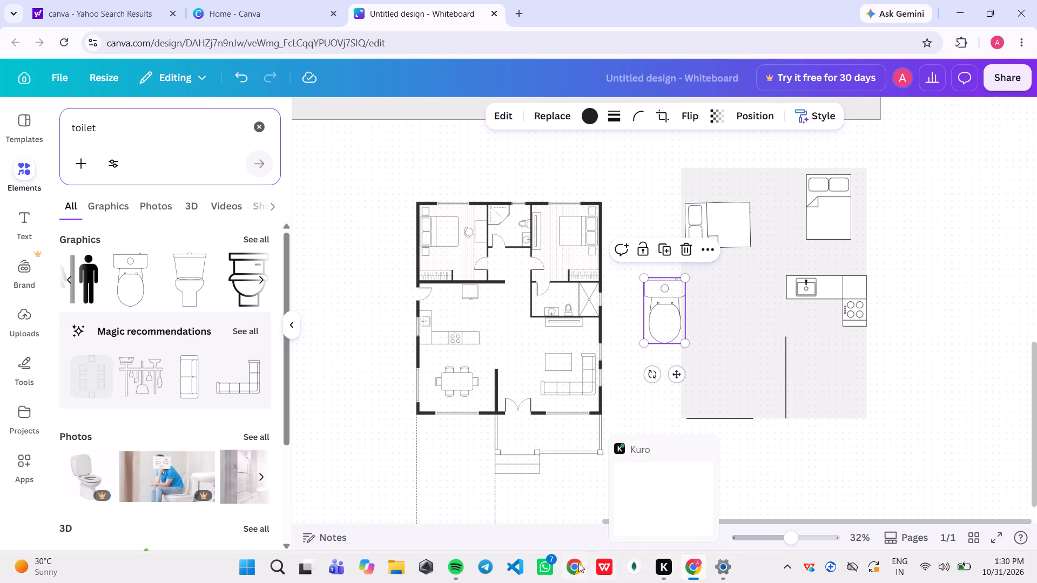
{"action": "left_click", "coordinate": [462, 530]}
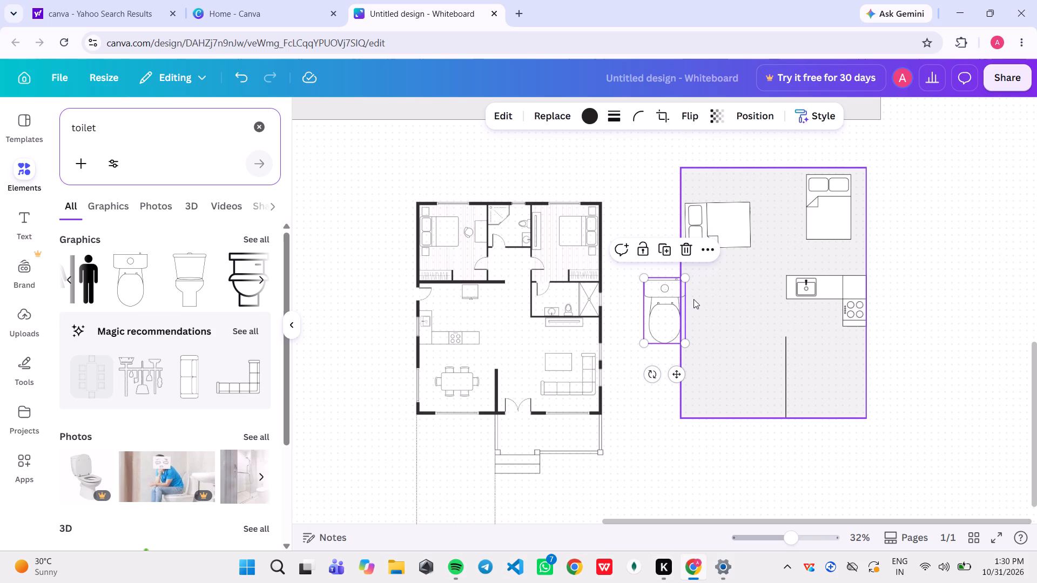
Move the toilet graphic into the grey rectangle, below the sideways bed on the left side.
{"action": "left_click_drag", "start_coordinate": [662, 309], "coordinate": [749, 249]}
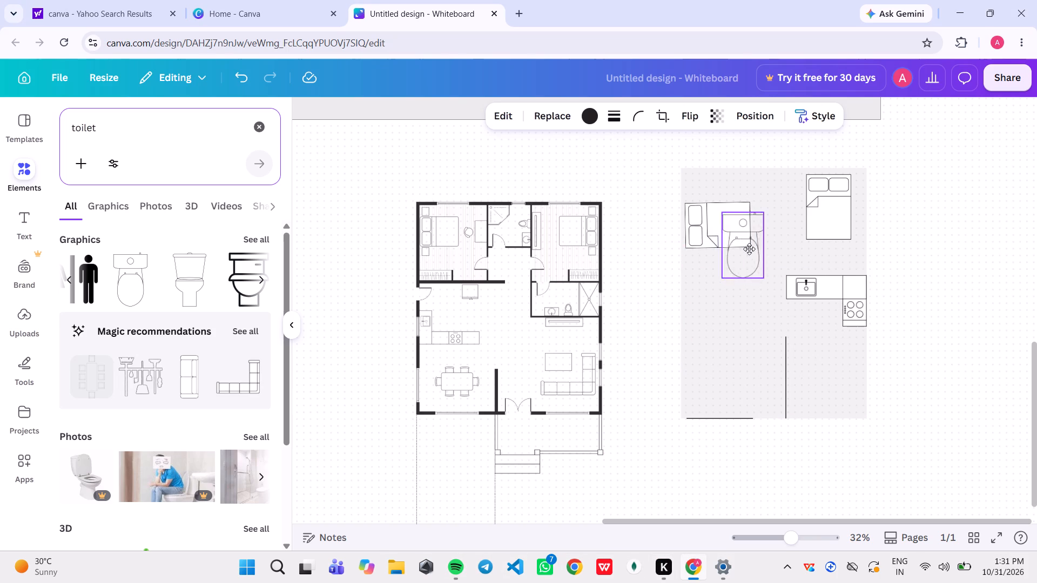
{"action": "left_click_drag", "start_coordinate": [749, 249], "coordinate": [726, 308]}
Rotate the toilet graphic a quarter turn so it lies horizontally with its tank facing the kitchen counter side.
{"action": "left_click_drag", "start_coordinate": [720, 375], "coordinate": [716, 309]}
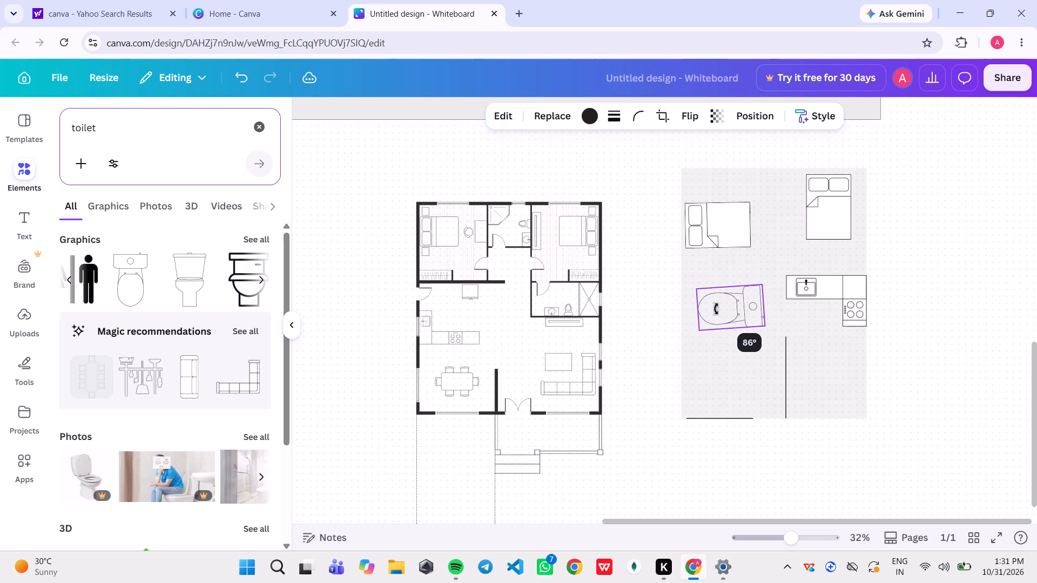
{"action": "left_click_drag", "start_coordinate": [716, 309], "coordinate": [709, 306]}
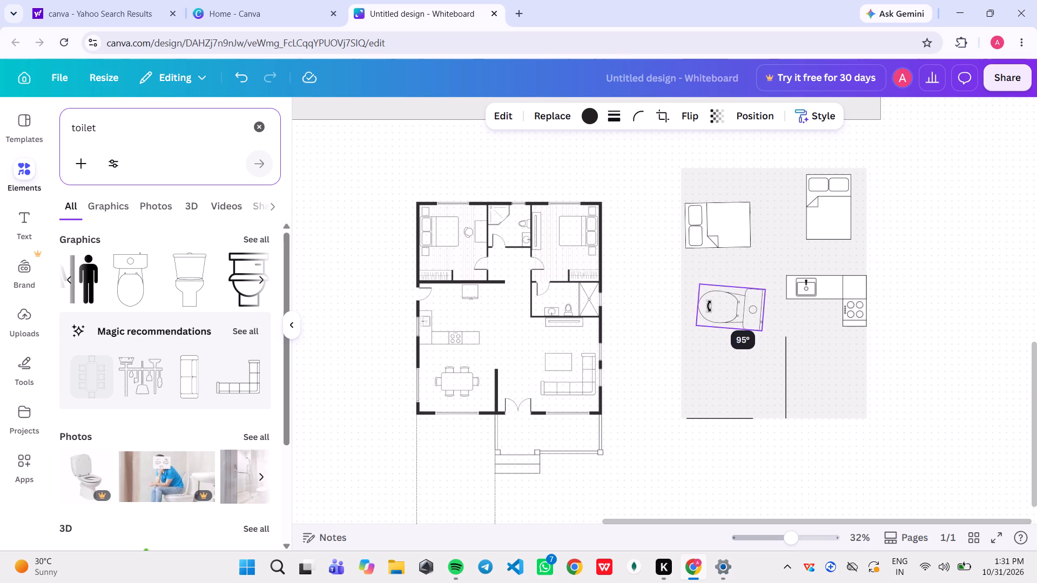
{"action": "left_click_drag", "start_coordinate": [709, 306], "coordinate": [712, 310]}
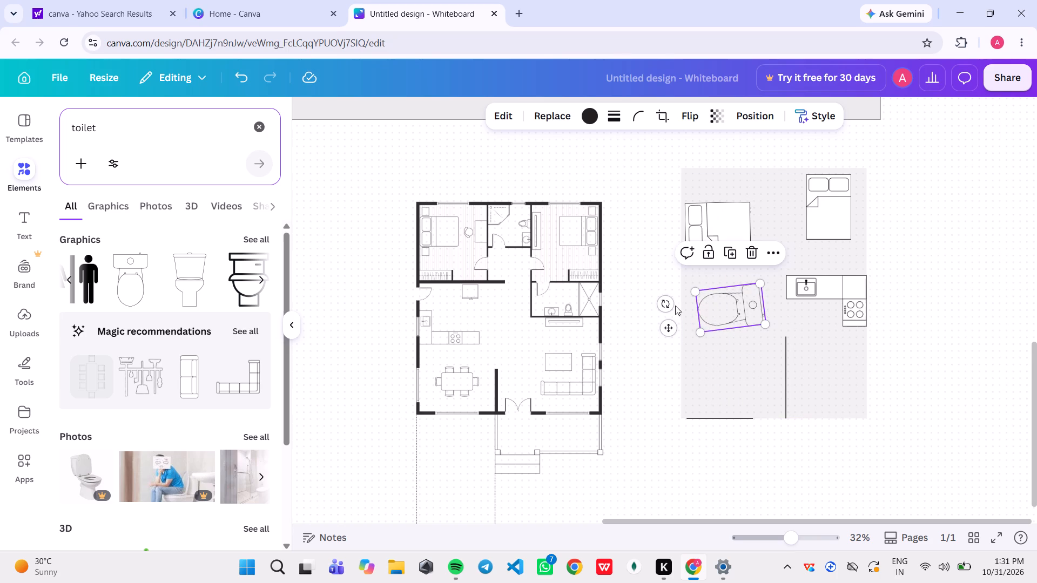
{"action": "left_click_drag", "start_coordinate": [665, 303], "coordinate": [667, 299]}
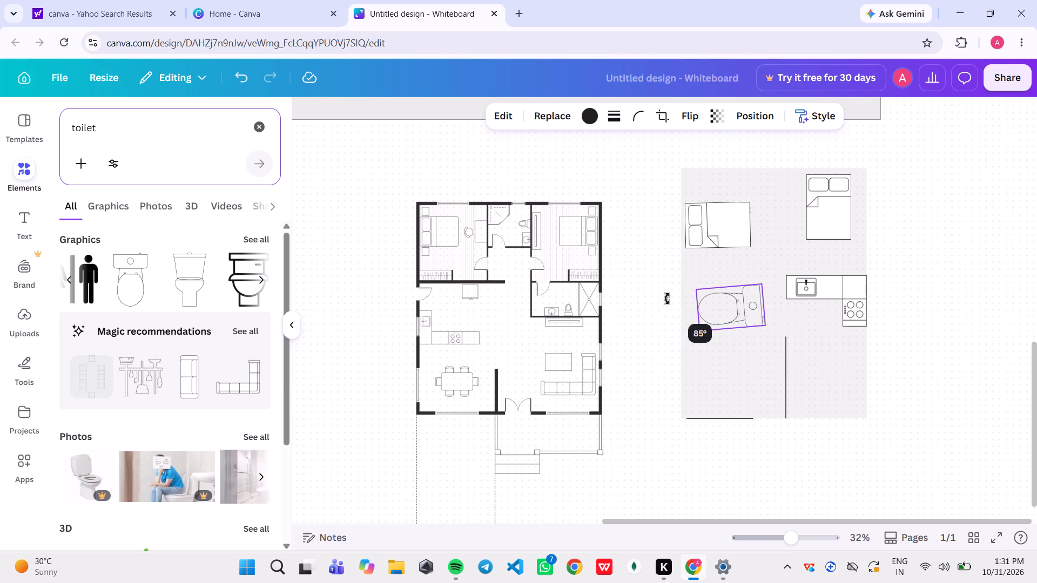
{"action": "left_click_drag", "start_coordinate": [667, 299], "coordinate": [666, 295]}
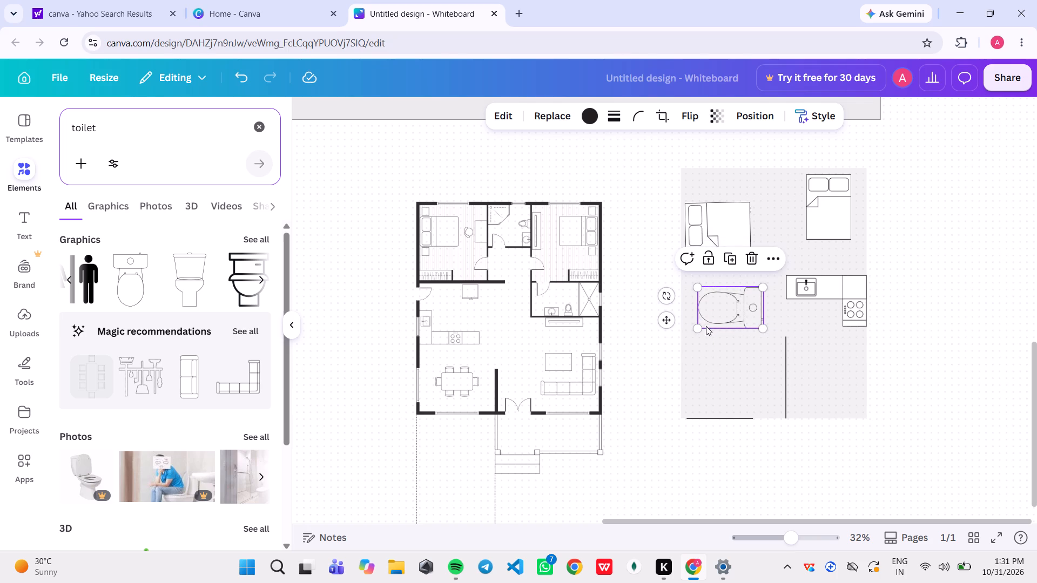
Shrink the toilet graphic to about 99 by 157 and place it between the two beds near the grey rectangle's top edge.
{"action": "left_click_drag", "start_coordinate": [698, 329], "coordinate": [709, 322]}
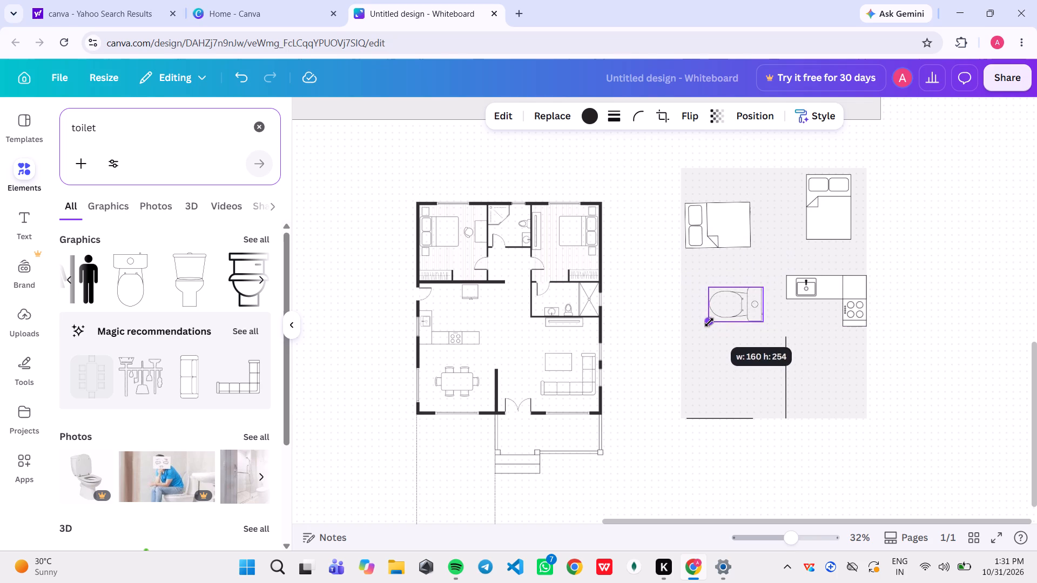
{"action": "left_click_drag", "start_coordinate": [709, 322], "coordinate": [720, 319]}
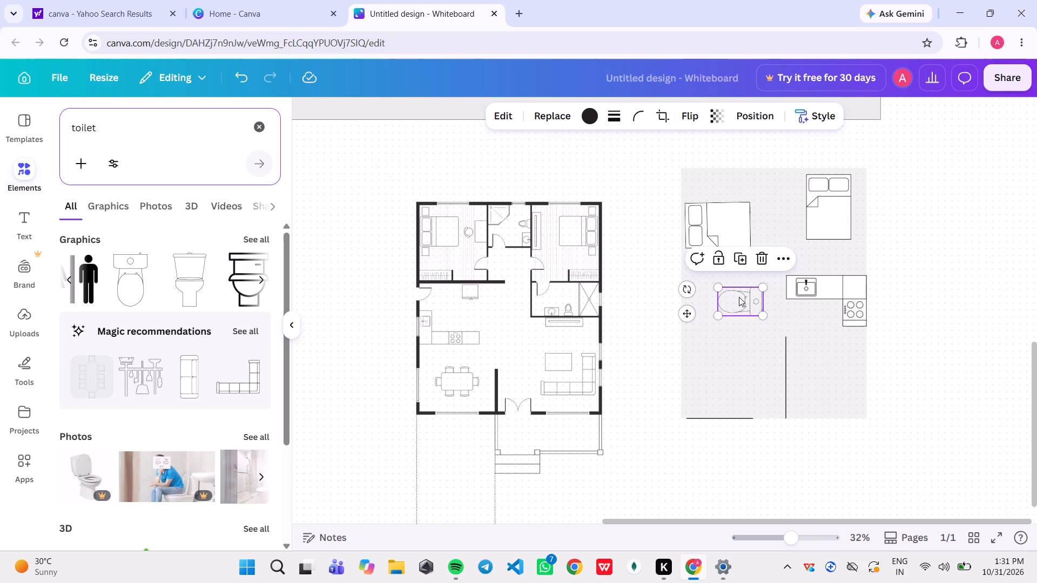
{"action": "left_click_drag", "start_coordinate": [739, 297], "coordinate": [780, 184]}
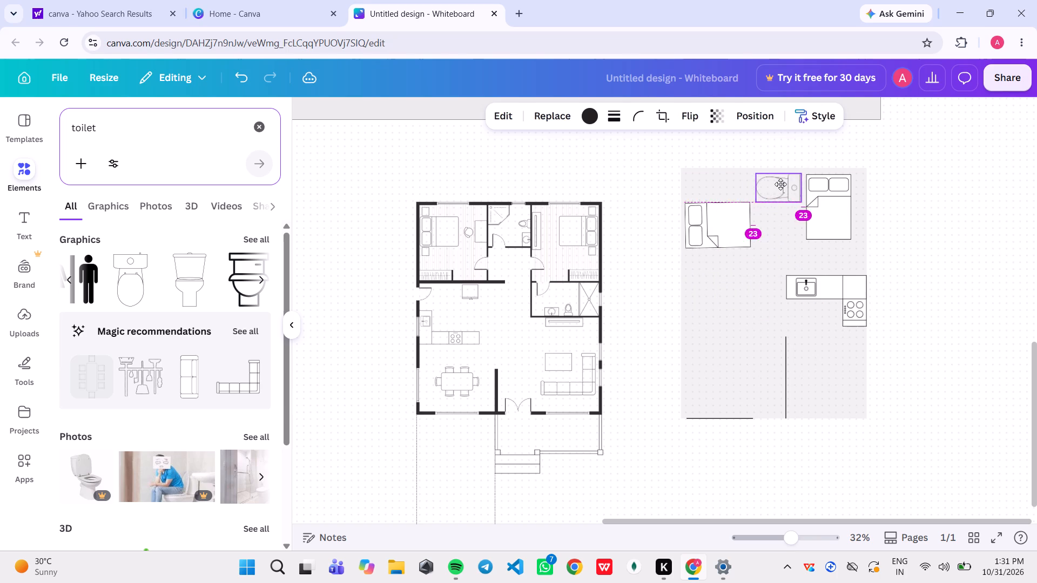
{"action": "left_click_drag", "start_coordinate": [780, 184], "coordinate": [777, 189]}
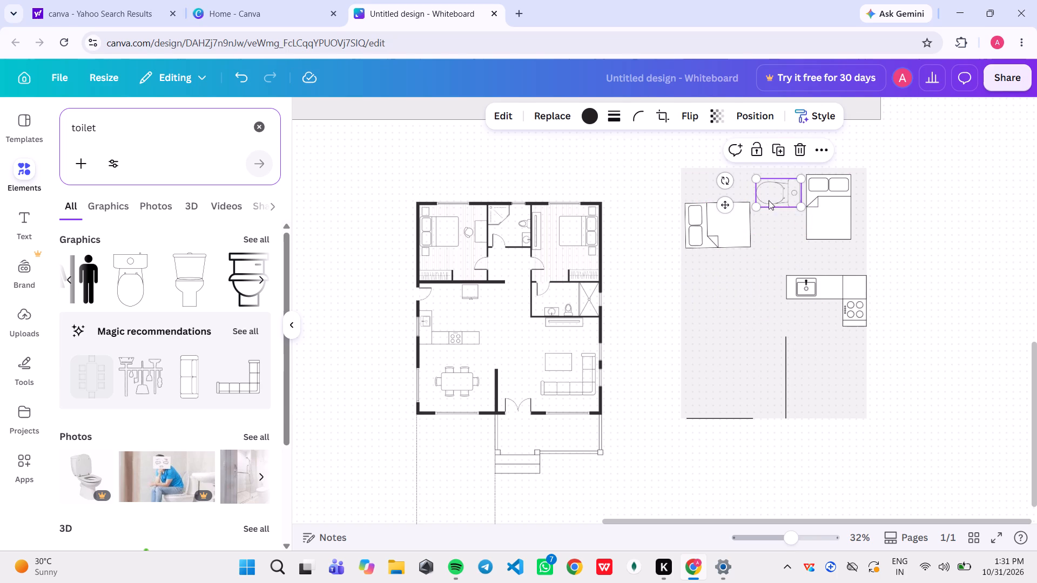
{"action": "left_click_drag", "start_coordinate": [755, 207], "coordinate": [761, 206]}
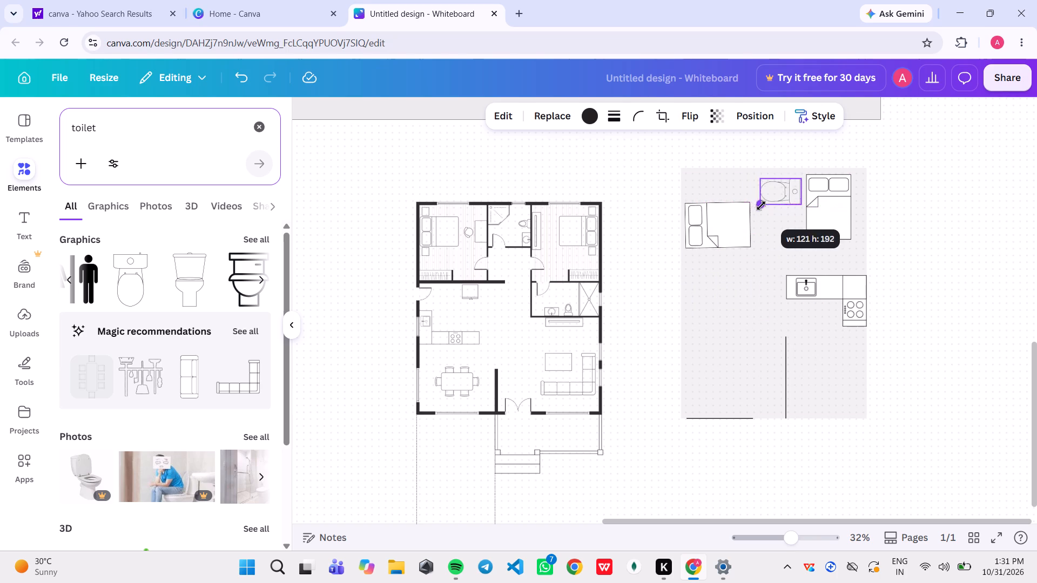
{"action": "left_click_drag", "start_coordinate": [761, 206], "coordinate": [770, 205]}
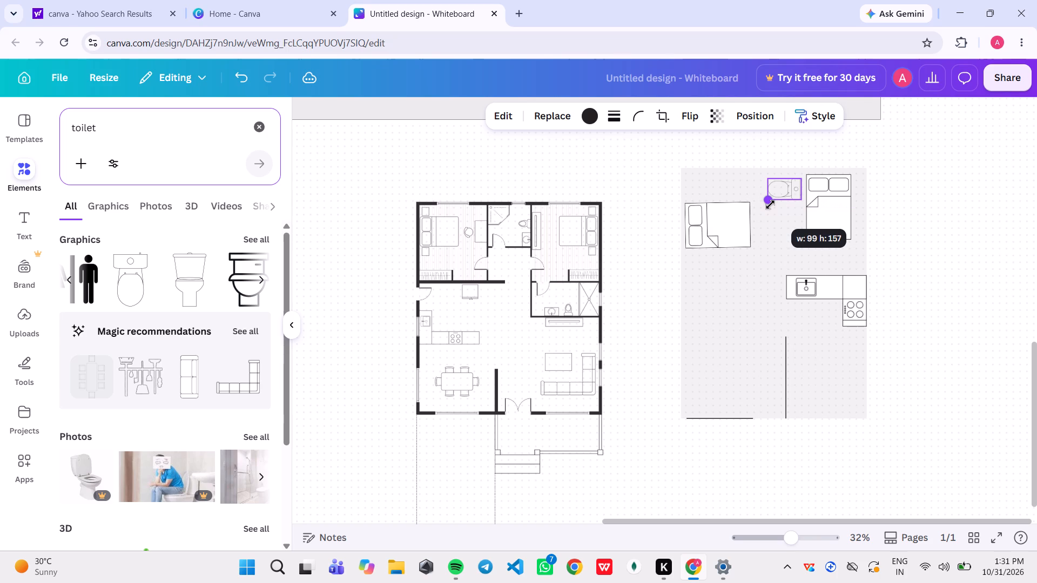
{"action": "left_click_drag", "start_coordinate": [770, 205], "coordinate": [770, 205]}
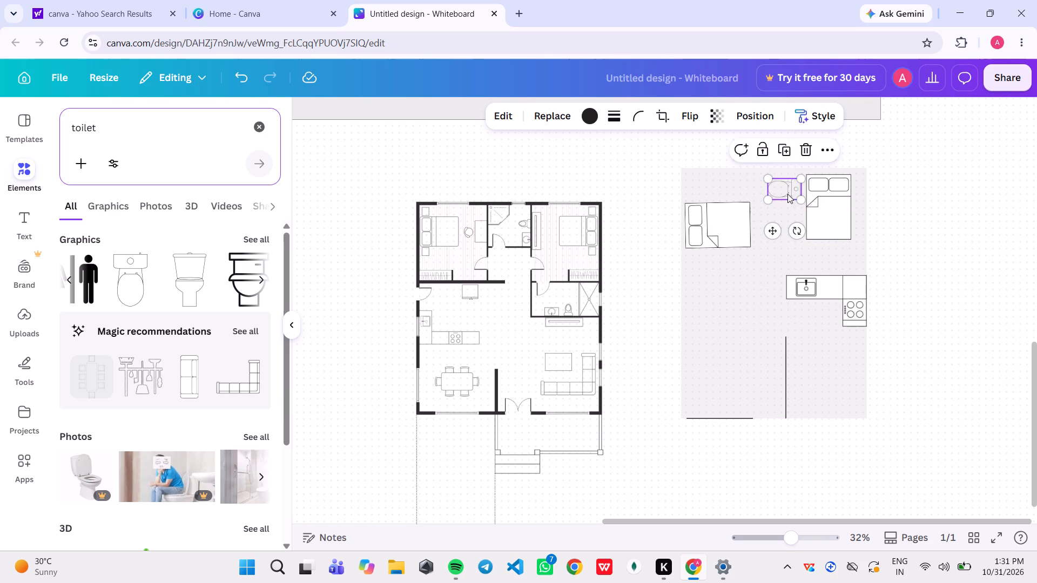
{"action": "left_click", "coordinate": [783, 191]}
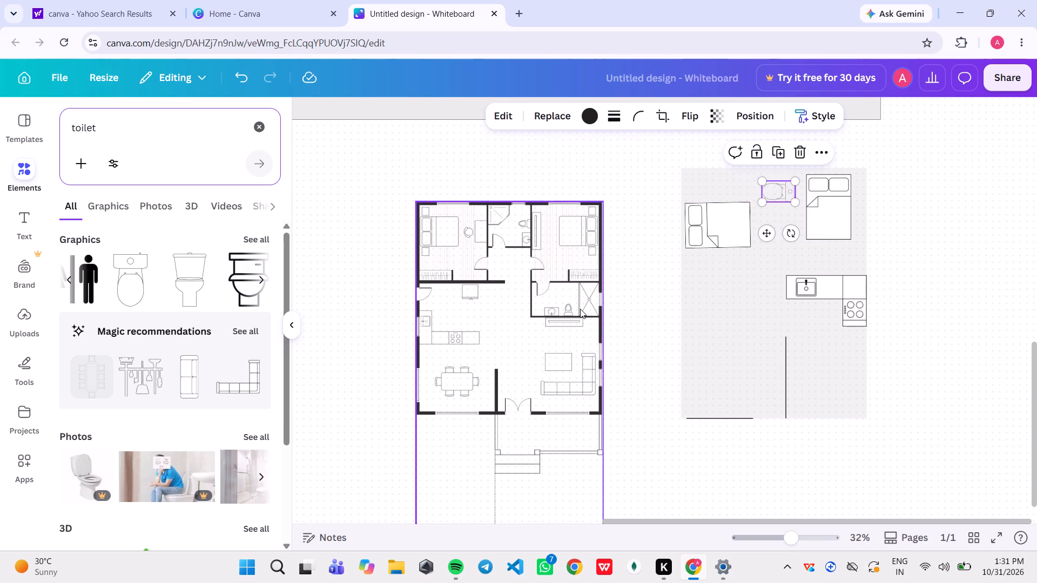
Add the recommended L-shaped sofa graphic, rotate it 180°, and place it against the grey rectangle's left edge, below the sideways bed.
{"action": "left_click", "coordinate": [253, 378]}
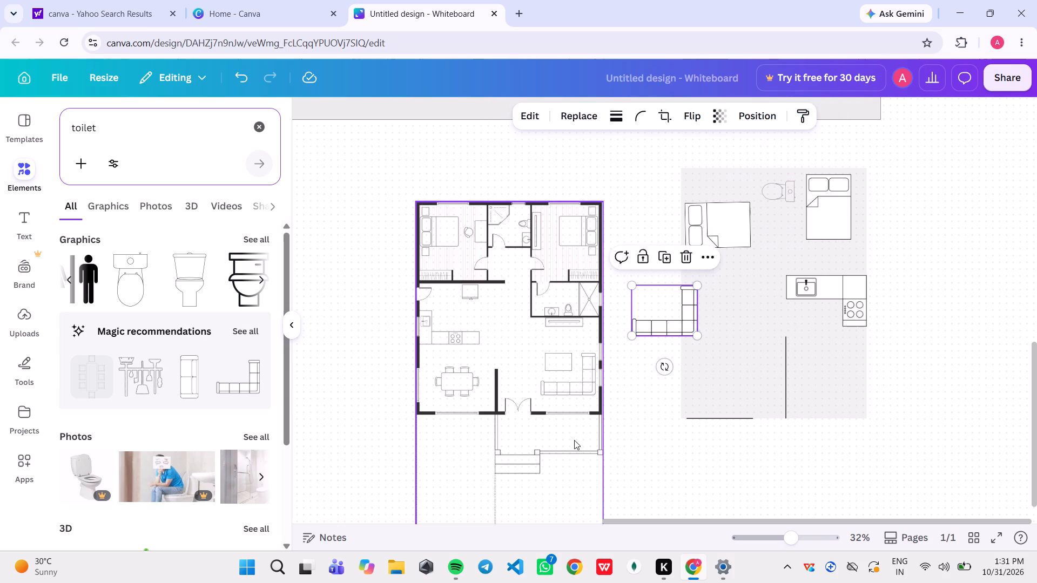
{"action": "left_click_drag", "start_coordinate": [665, 369], "coordinate": [592, 330]}
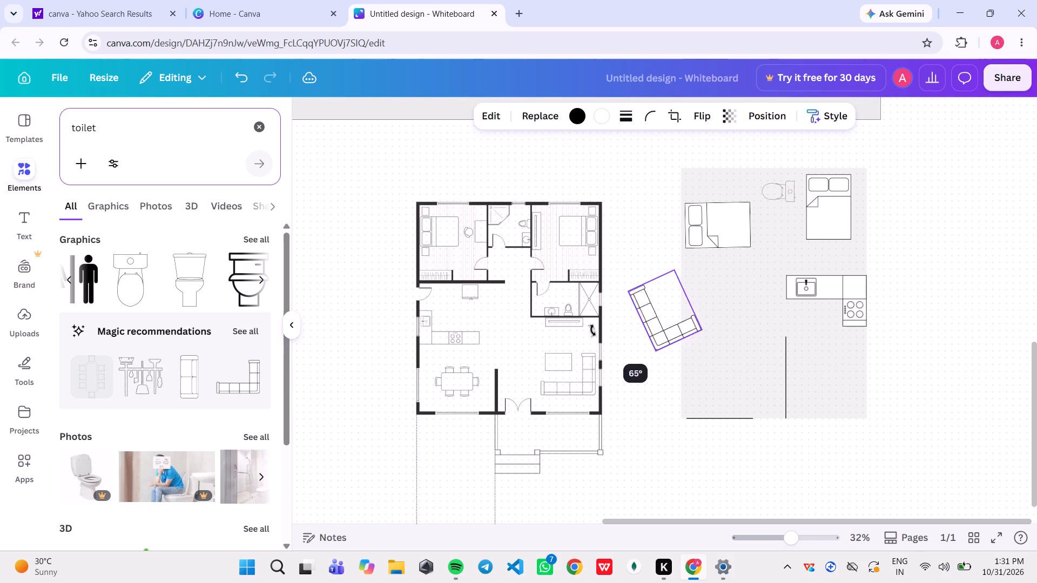
{"action": "left_click_drag", "start_coordinate": [592, 330], "coordinate": [663, 241]}
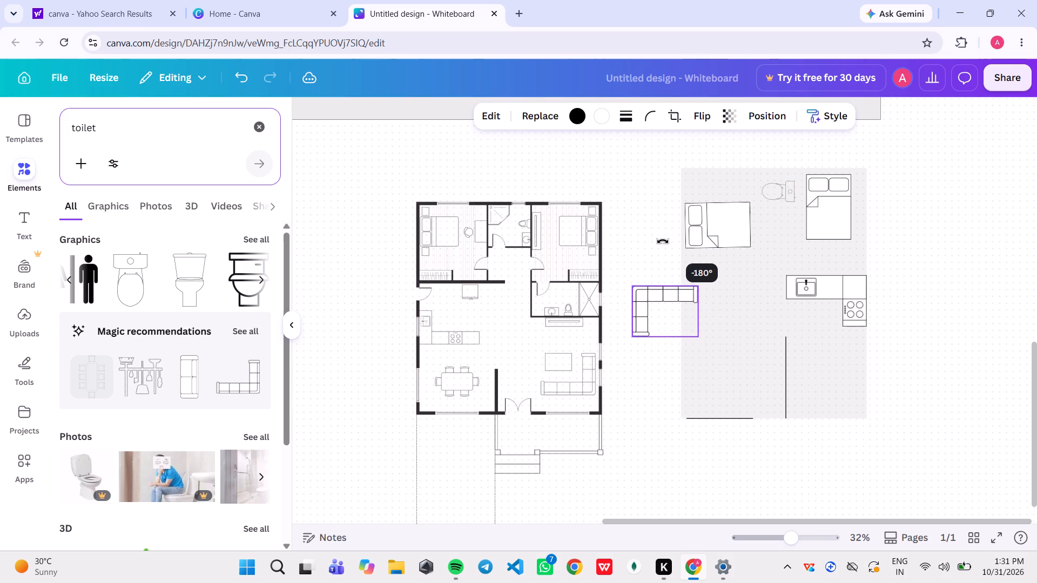
{"action": "left_click_drag", "start_coordinate": [663, 241], "coordinate": [663, 248]}
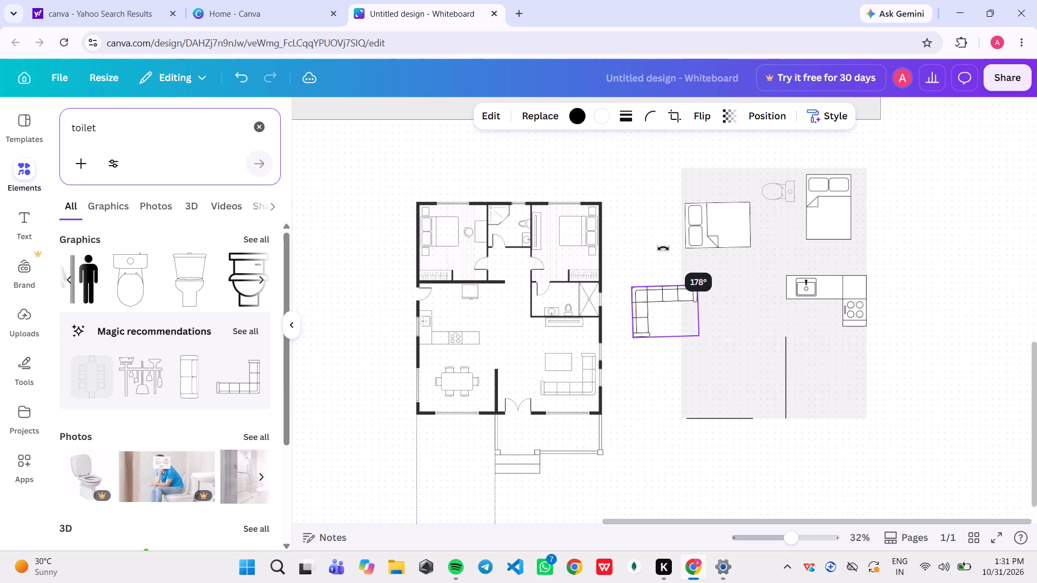
{"action": "left_click_drag", "start_coordinate": [663, 248], "coordinate": [665, 248]}
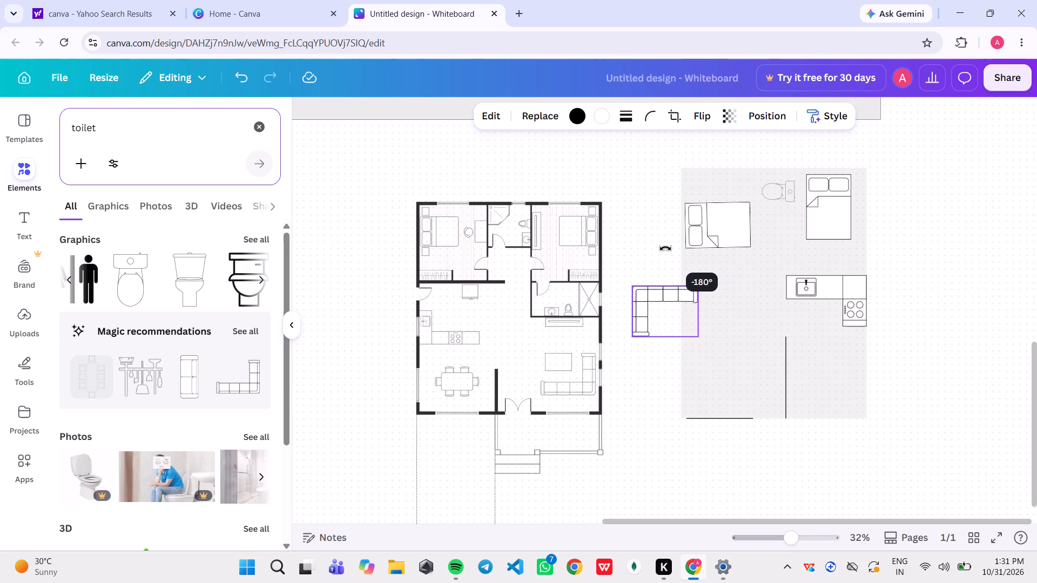
{"action": "left_click_drag", "start_coordinate": [665, 248], "coordinate": [666, 248]}
{"action": "left_click_drag", "start_coordinate": [670, 296], "coordinate": [672, 296]}
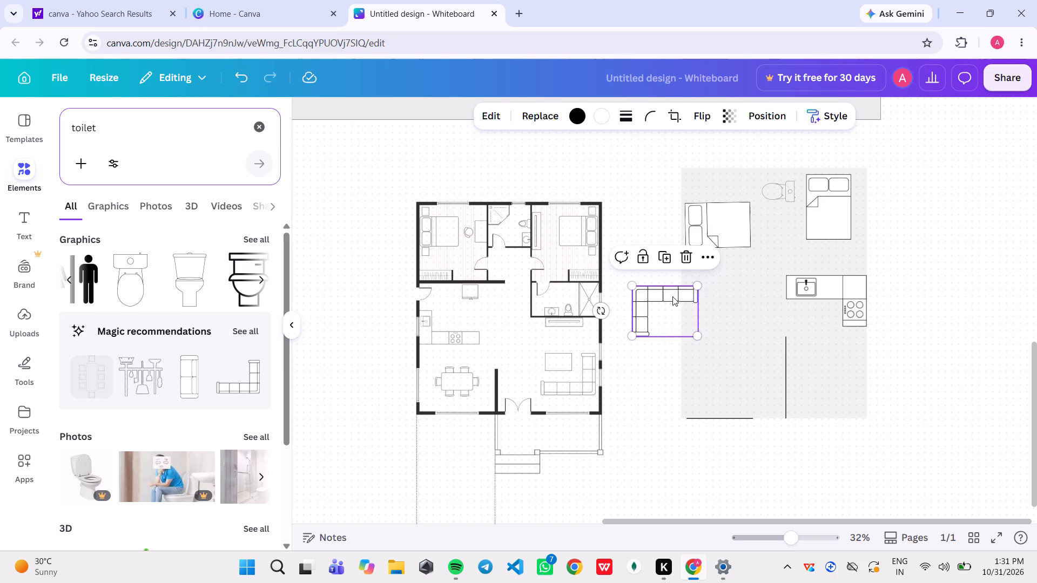
{"action": "left_click_drag", "start_coordinate": [672, 296], "coordinate": [720, 322]}
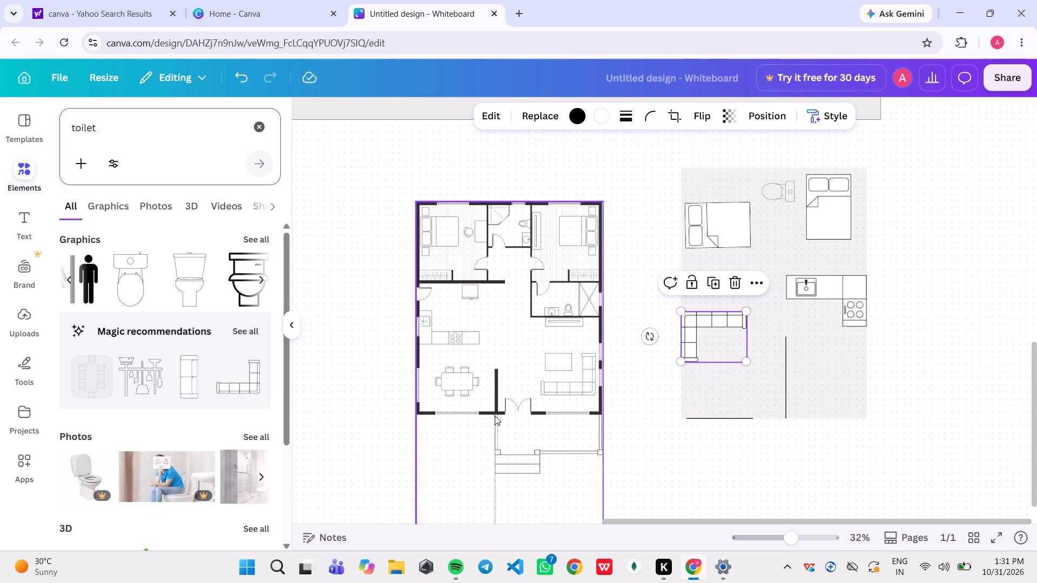
Straighten the slightly tilted sideways bed so it sits level in the grey rectangle.
{"action": "left_click", "coordinate": [724, 227]}
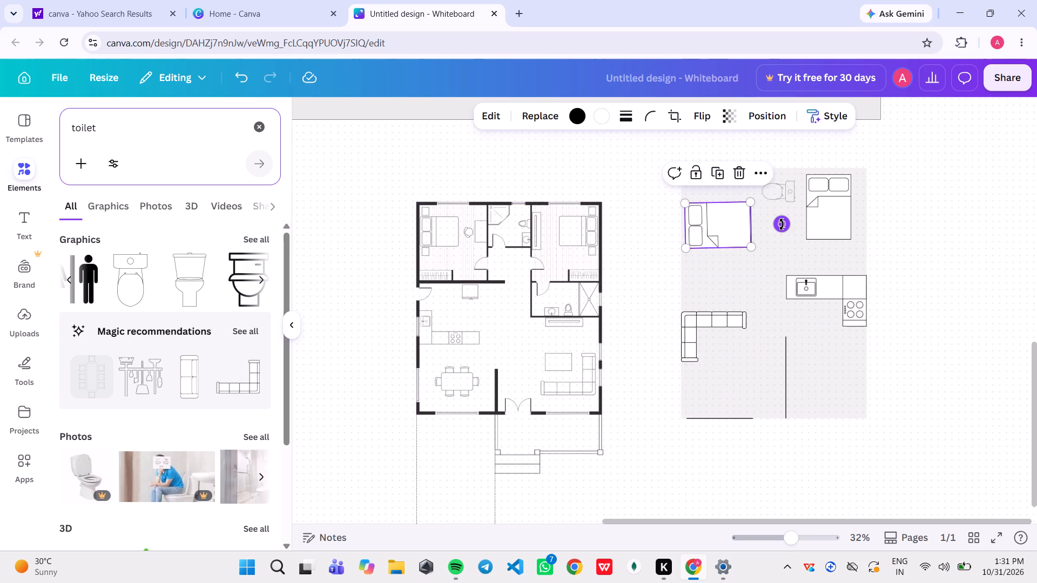
{"action": "left_click", "coordinate": [782, 225]}
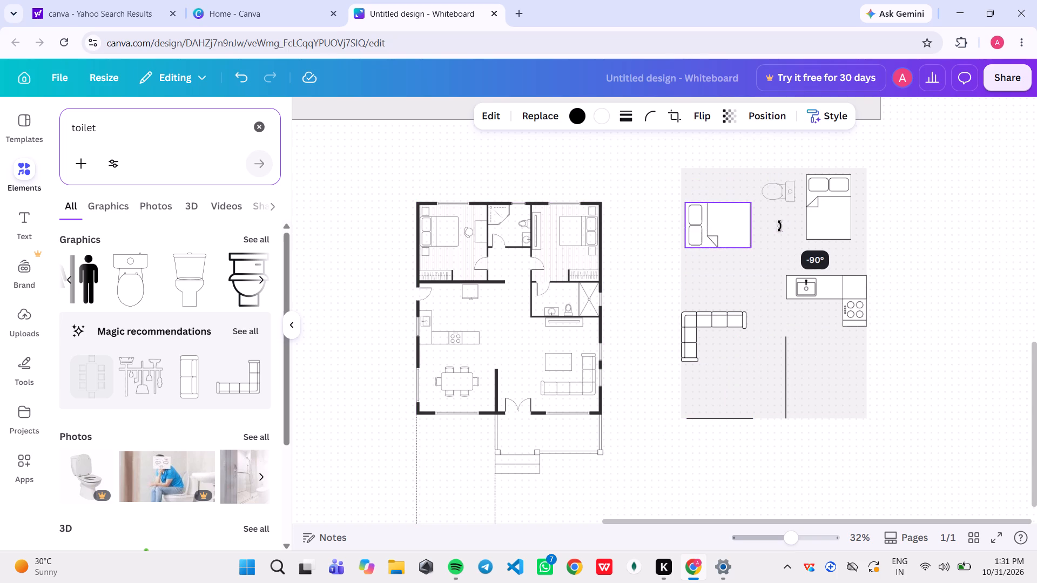
{"action": "left_click", "coordinate": [639, 483]}
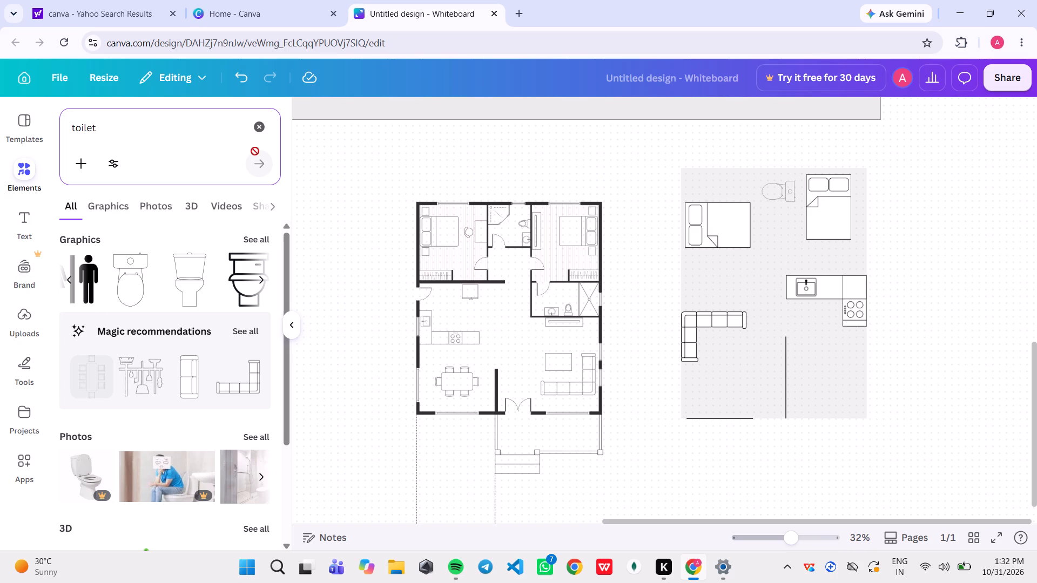
Clear the element search and add a straight horizontal wall line in the grey rectangle, between the sideways bed and the L-shaped sofa.
{"action": "left_click", "coordinate": [259, 128]}
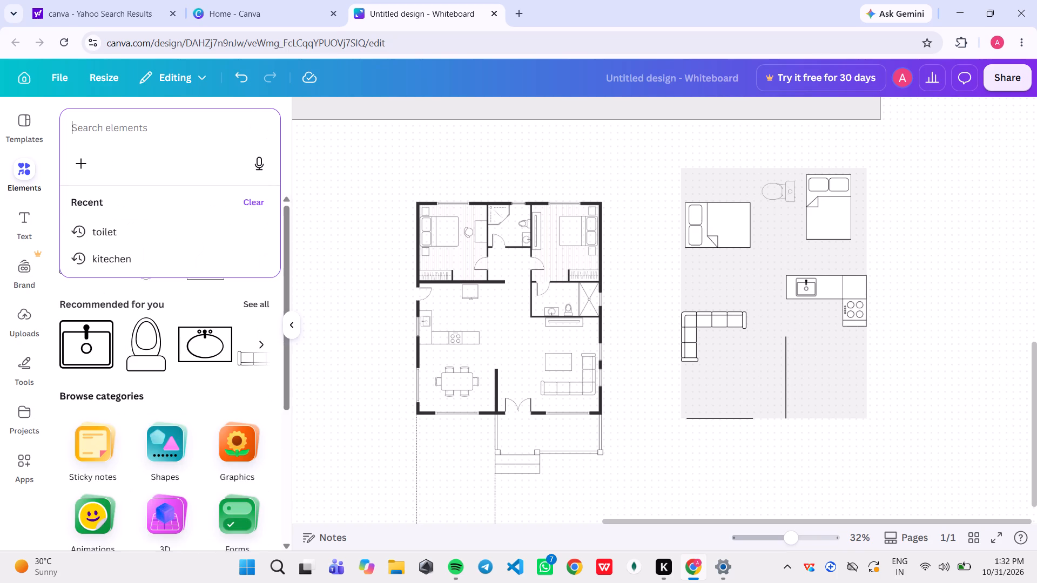
{"action": "left_click", "coordinate": [23, 375]}
{"action": "left_click", "coordinate": [72, 308]}
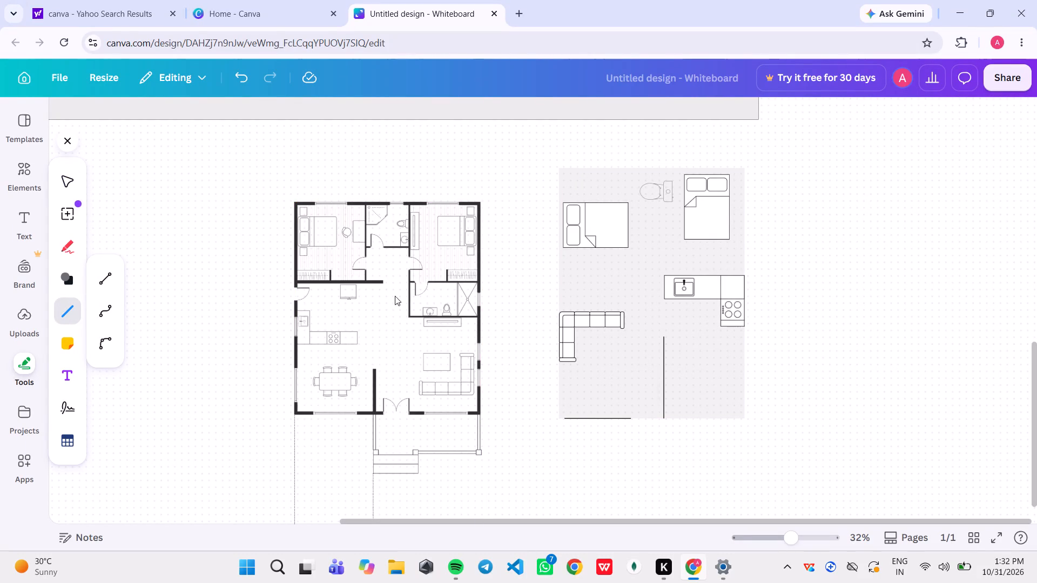
{"action": "left_click", "coordinate": [107, 281]}
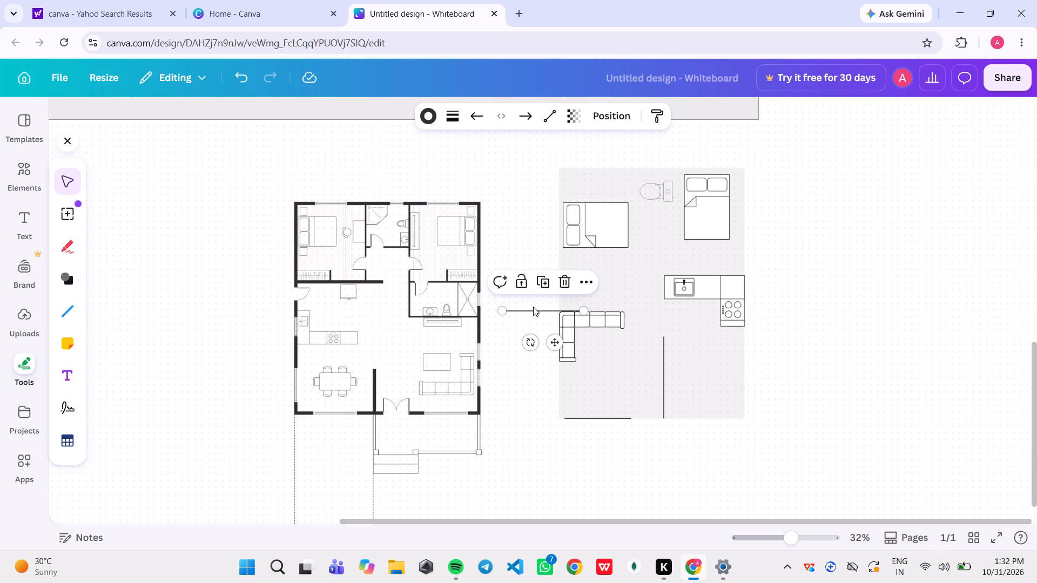
{"action": "left_click_drag", "start_coordinate": [533, 310], "coordinate": [592, 143]}
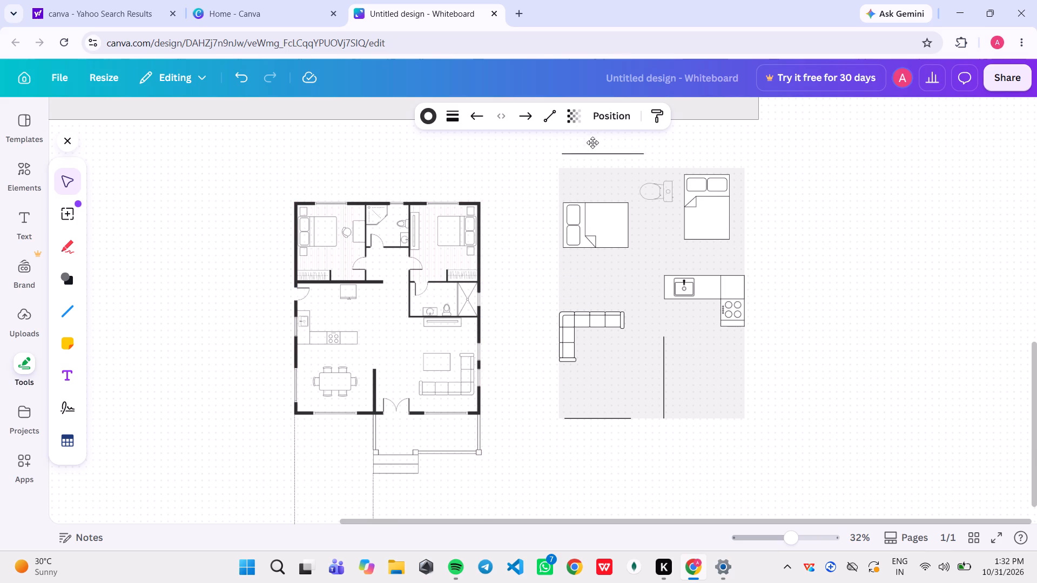
{"action": "left_click_drag", "start_coordinate": [592, 143], "coordinate": [659, 255]}
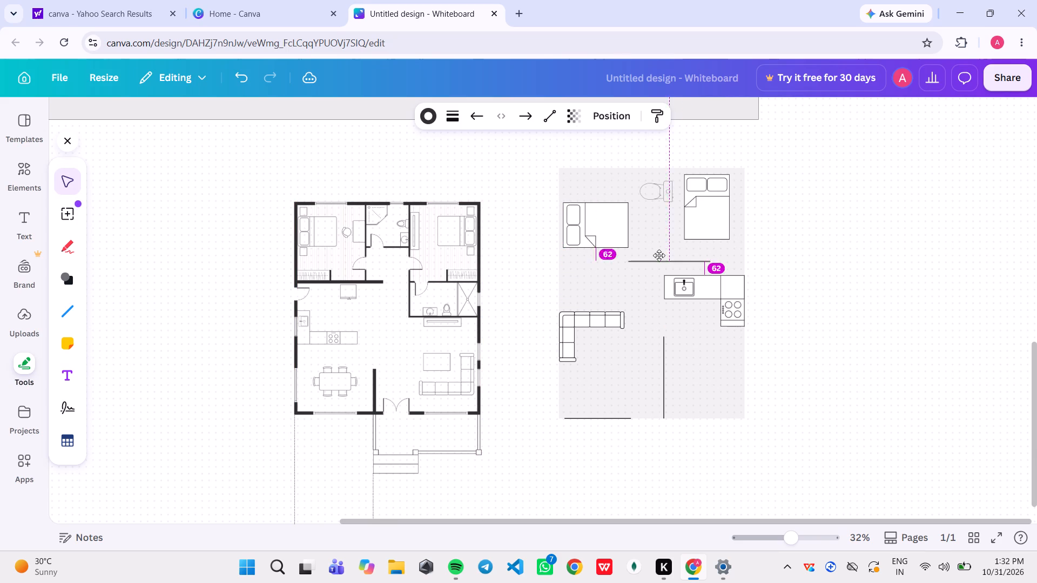
{"action": "left_click_drag", "start_coordinate": [659, 255], "coordinate": [631, 276]}
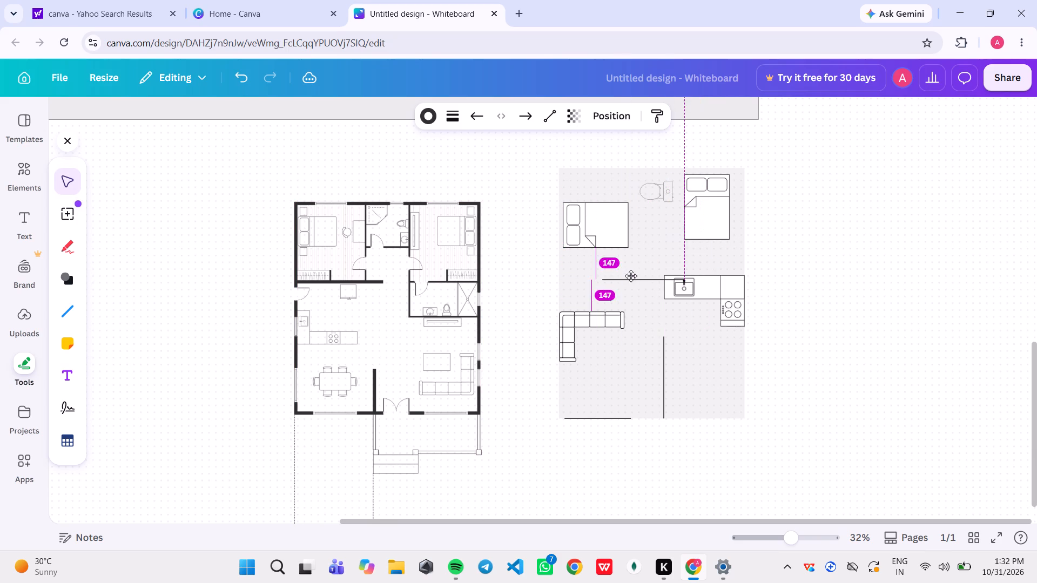
{"action": "left_click_drag", "start_coordinate": [631, 276], "coordinate": [583, 305]}
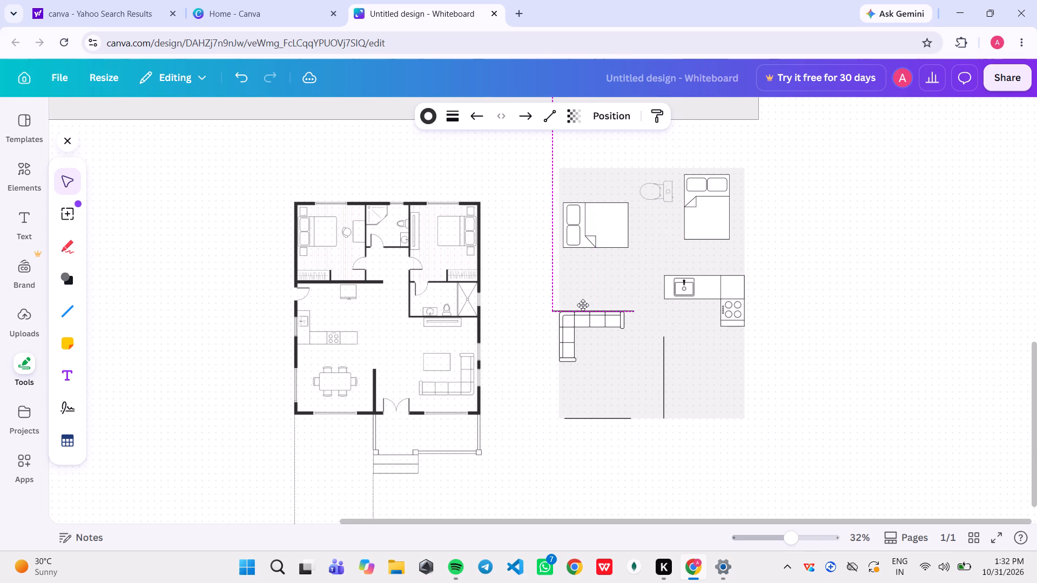
{"action": "left_click_drag", "start_coordinate": [583, 305], "coordinate": [590, 304]}
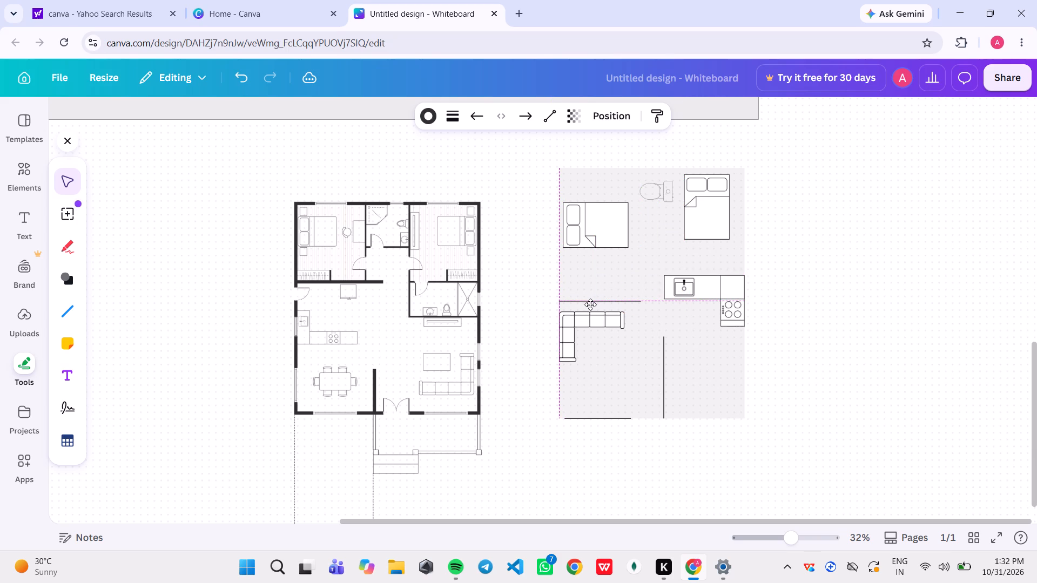
{"action": "left_click_drag", "start_coordinate": [590, 304], "coordinate": [594, 287]}
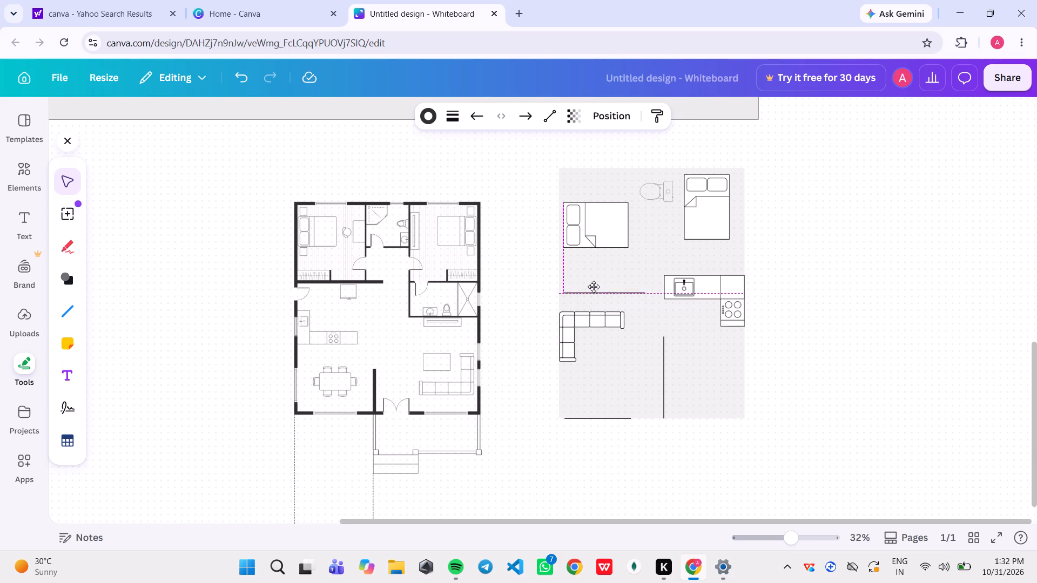
{"action": "left_click_drag", "start_coordinate": [594, 287], "coordinate": [593, 276]}
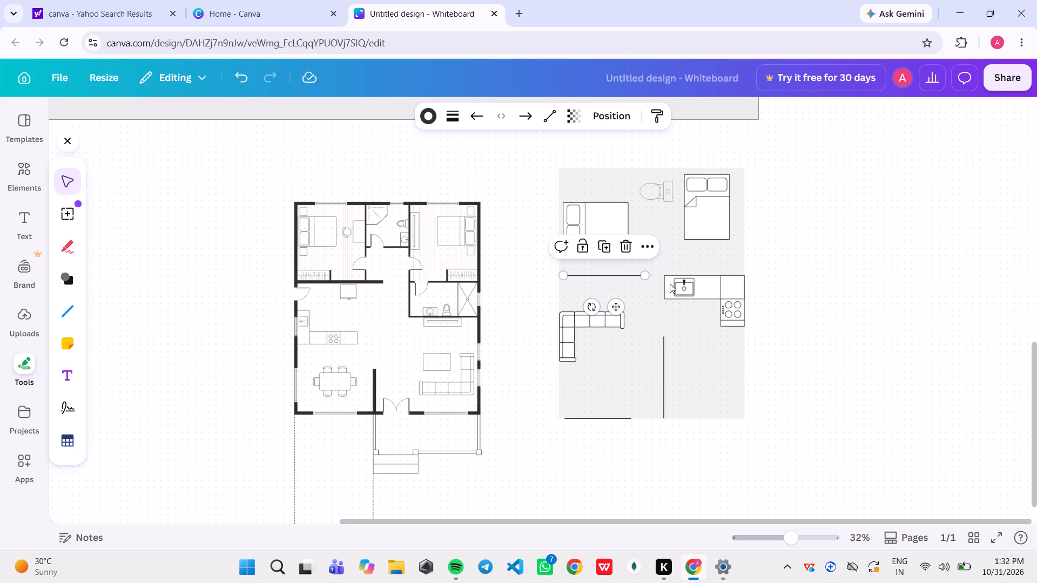
Shorten the vertical wall line below the kitchen graphic from its upper end, keeping it vertical and its lower end on the rectangle's bottom edge.
{"action": "left_click", "coordinate": [663, 336]}
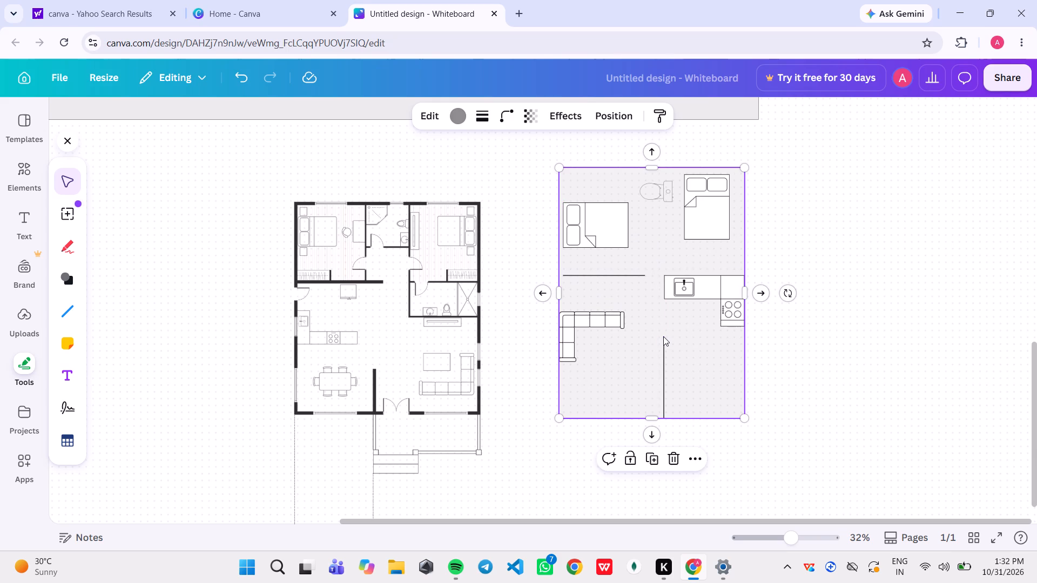
{"action": "left_click", "coordinate": [663, 349]}
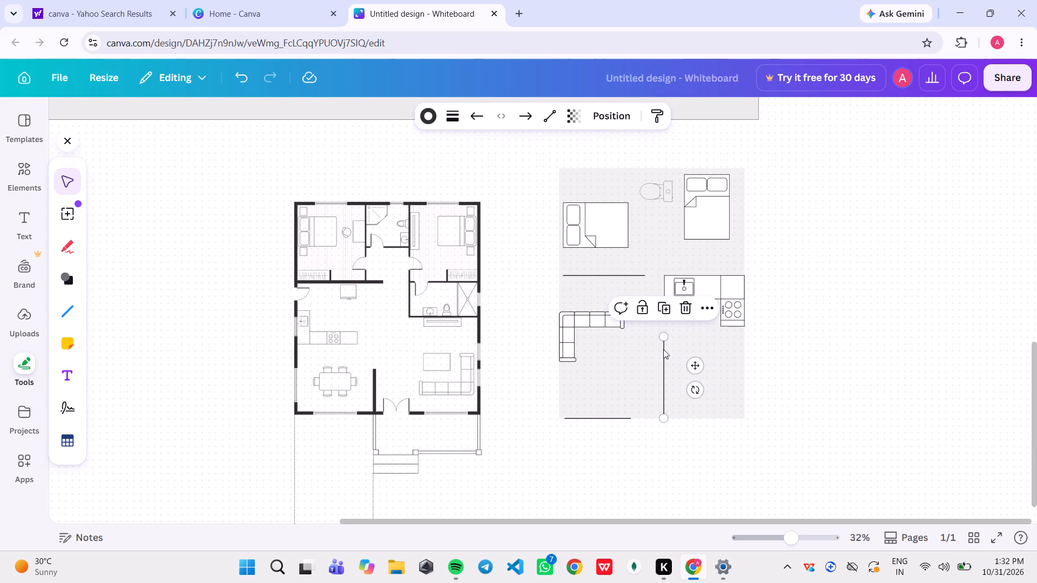
{"action": "left_click_drag", "start_coordinate": [663, 336], "coordinate": [664, 352]}
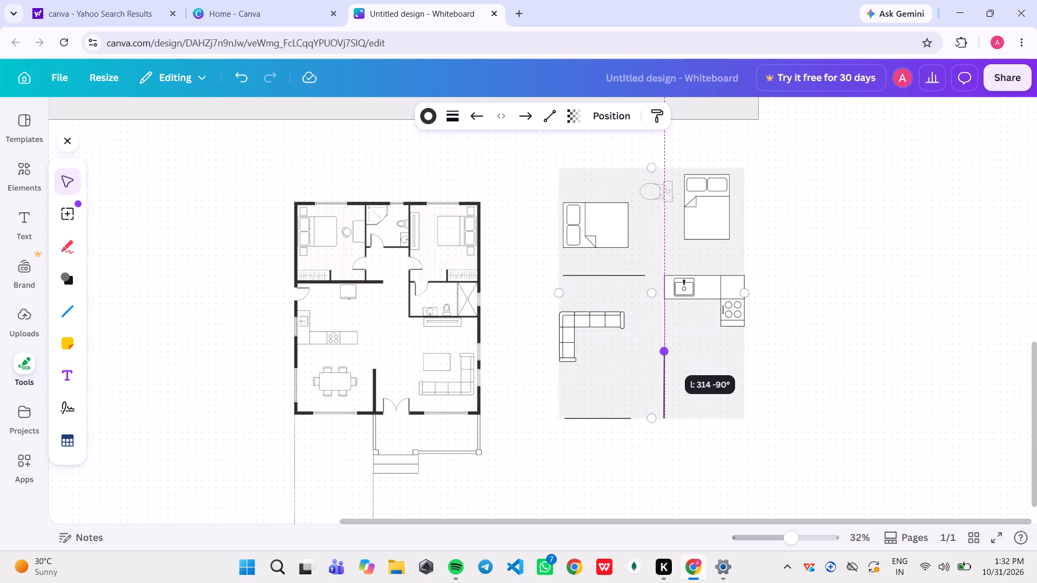
{"action": "left_click_drag", "start_coordinate": [664, 352], "coordinate": [663, 361]}
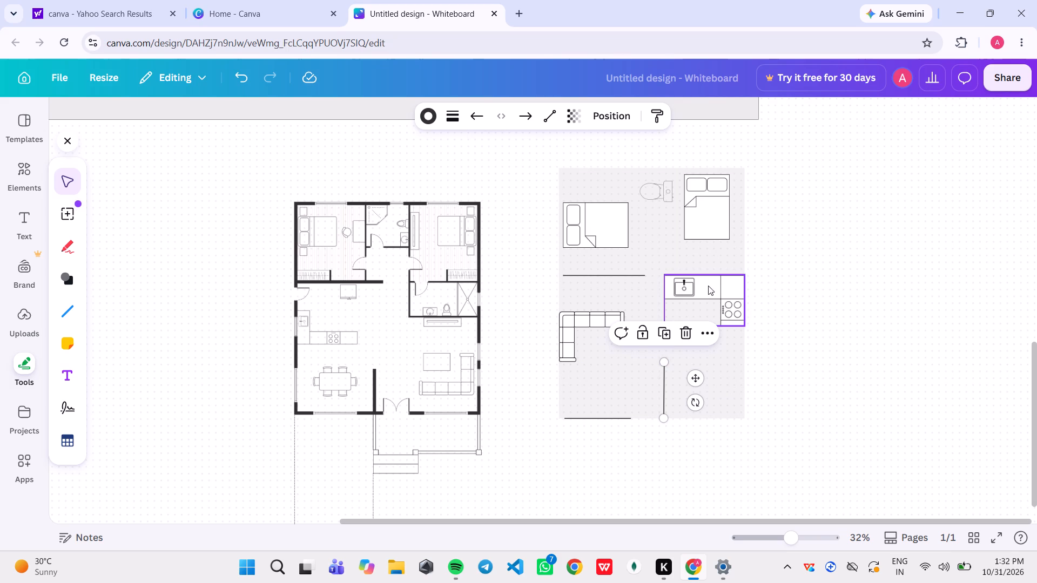
Move the L-shaped kitchen graphic slightly down along the grey rectangle's right edge, keeping it above the vertical wall line.
{"action": "left_click_drag", "start_coordinate": [708, 286], "coordinate": [709, 303]}
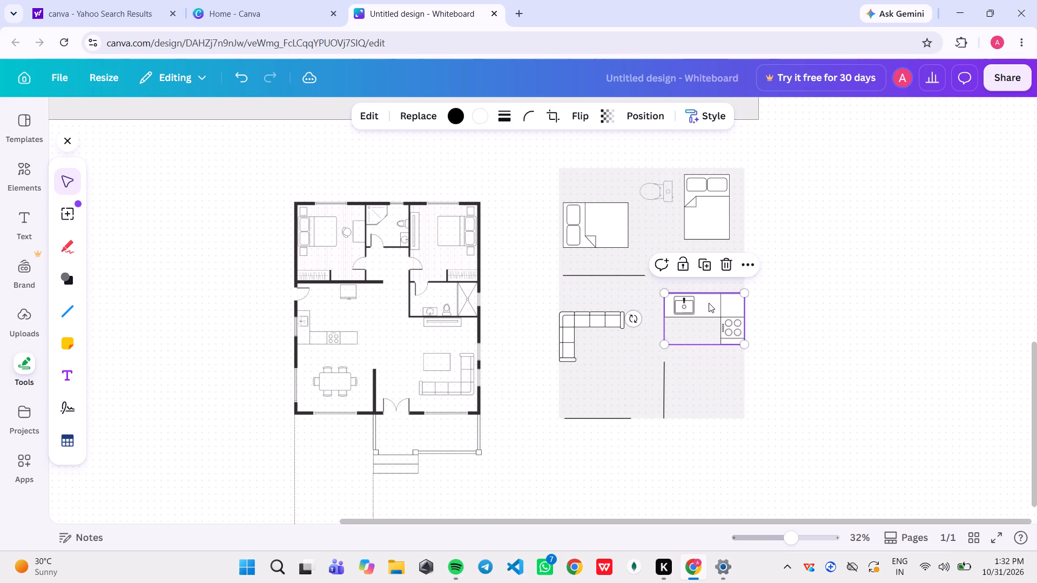
Move the horizontal wall line up to just below the sideways bed, with its left end on the grey rectangle's left edge.
{"action": "left_click_drag", "start_coordinate": [617, 274], "coordinate": [617, 280]}
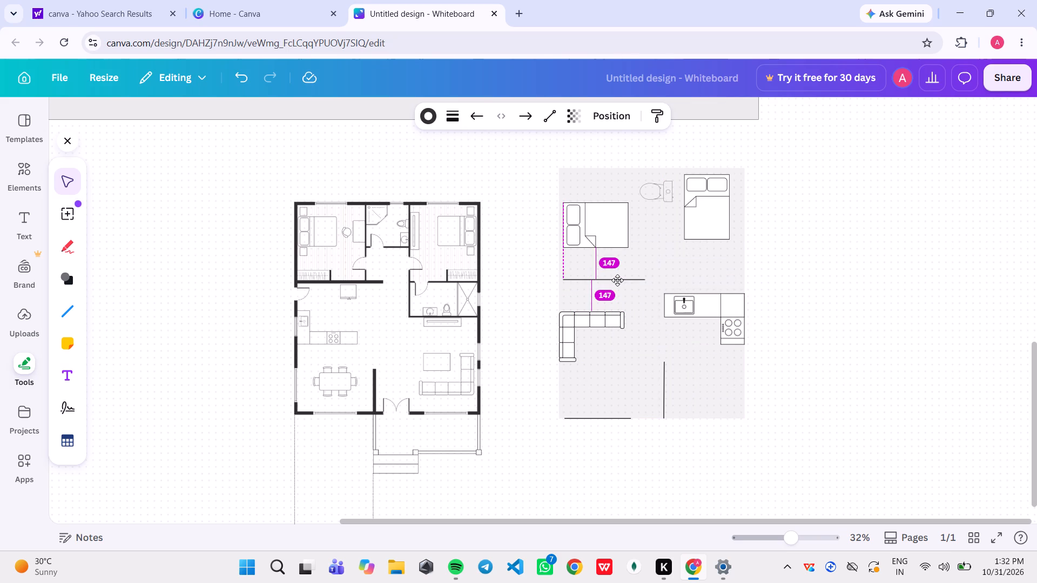
{"action": "left_click_drag", "start_coordinate": [617, 280], "coordinate": [617, 257]}
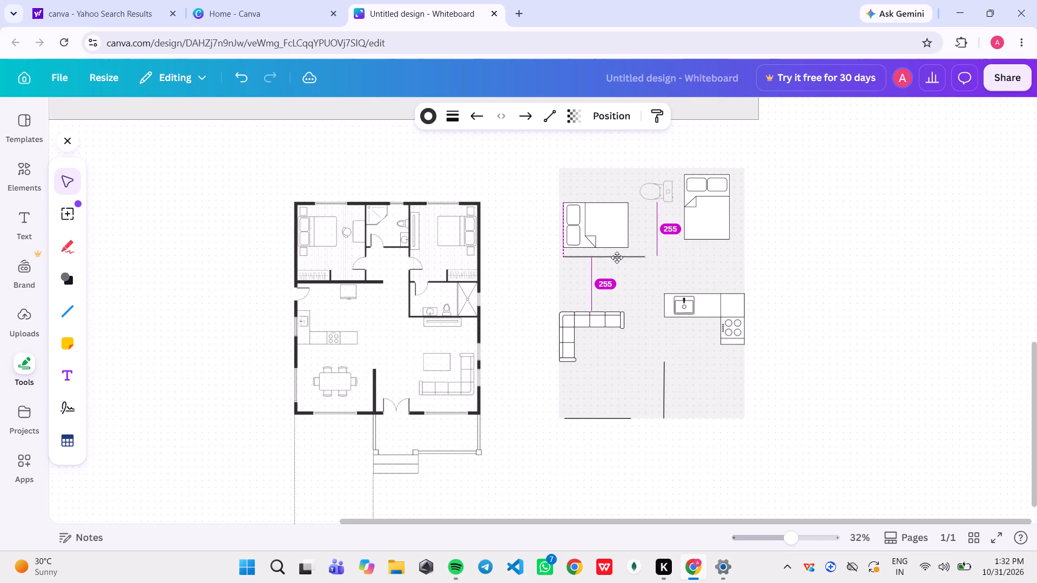
{"action": "left_click_drag", "start_coordinate": [617, 257], "coordinate": [613, 260]}
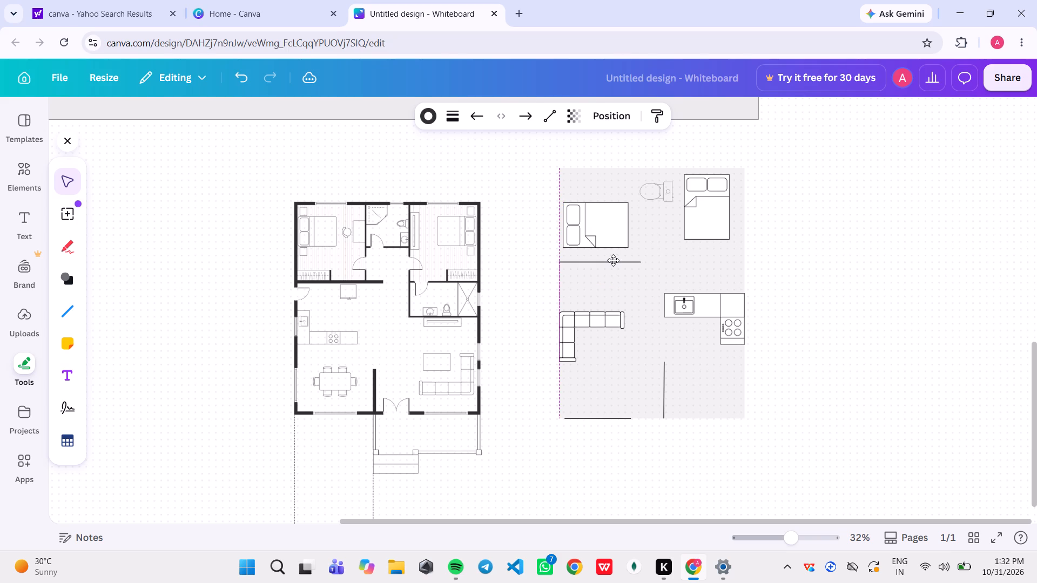
{"action": "left_click_drag", "start_coordinate": [613, 260], "coordinate": [613, 260]}
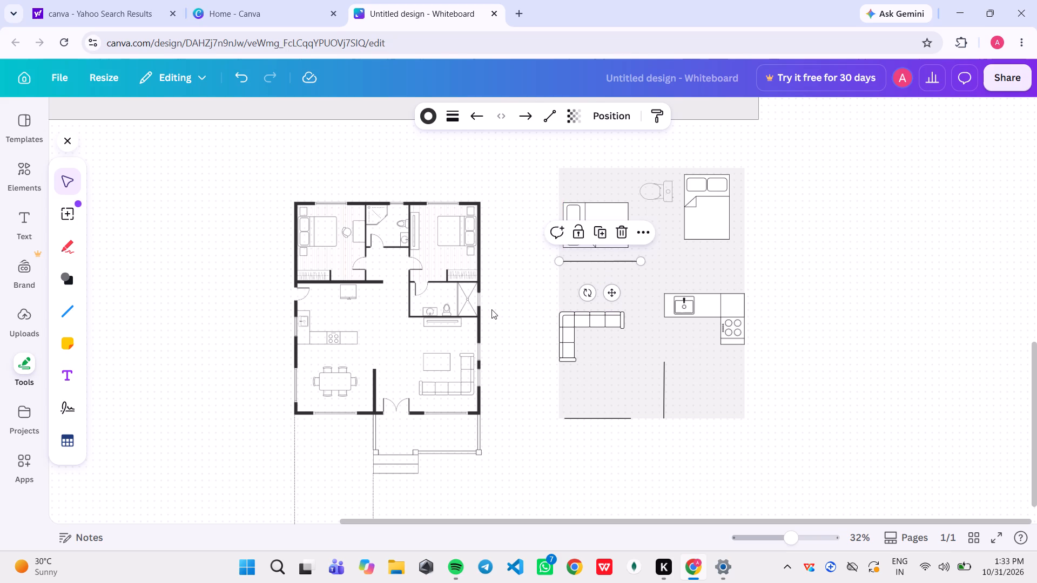
Duplicate the horizontal wall line and place the copy just above the L-shaped sofa, starting at the grey rectangle's left edge.
{"action": "left_click", "coordinate": [597, 228]}
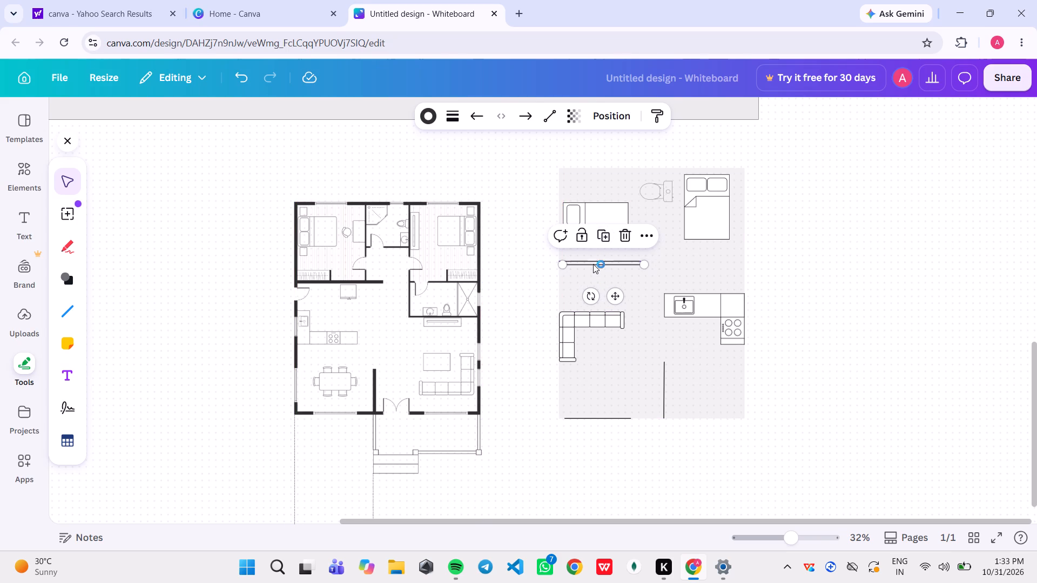
{"action": "left_click_drag", "start_coordinate": [591, 260], "coordinate": [591, 268]}
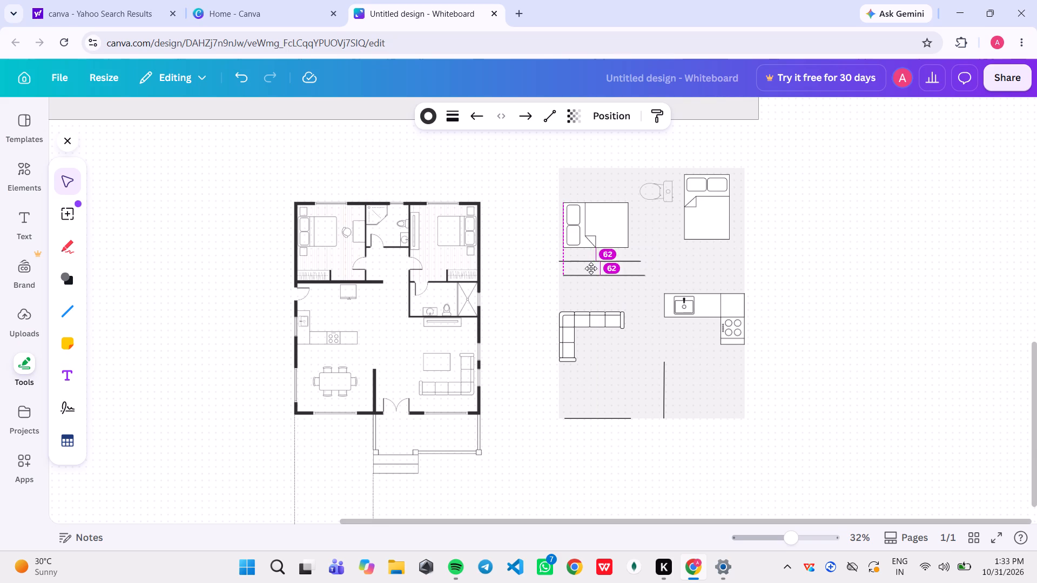
{"action": "left_click_drag", "start_coordinate": [591, 268], "coordinate": [590, 307]}
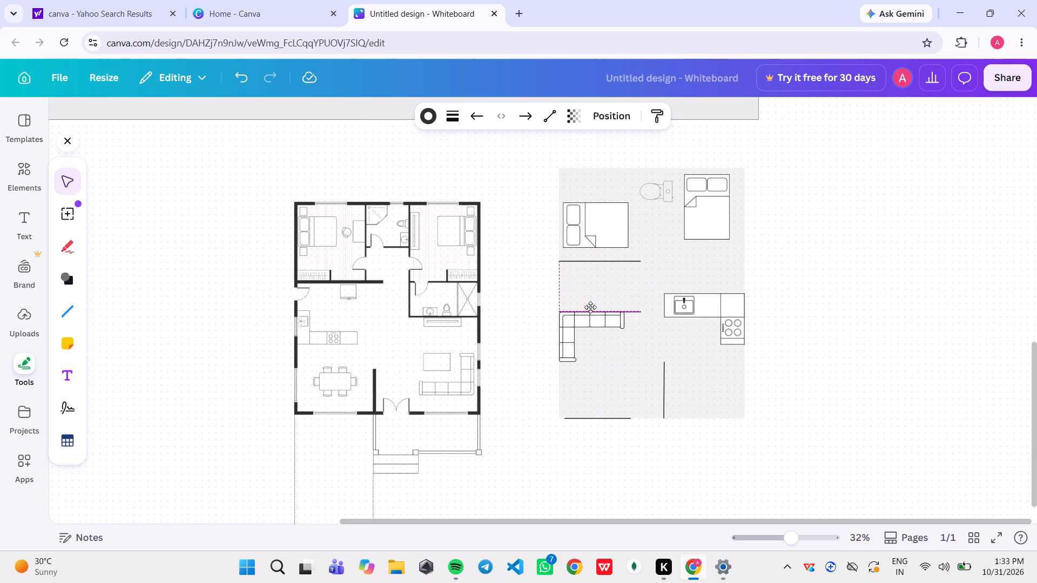
{"action": "left_click_drag", "start_coordinate": [590, 307], "coordinate": [590, 297]}
{"action": "left_click_drag", "start_coordinate": [590, 297], "coordinate": [589, 297]}
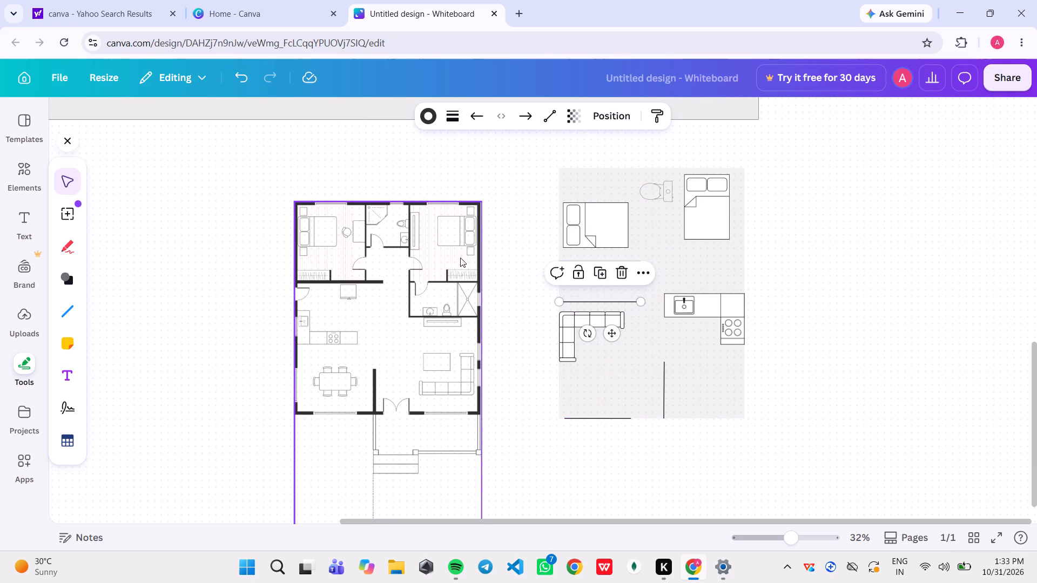
Duplicate the wall line above the sofa and move the copy between the upright bed and the kitchen graphic.
{"action": "left_click", "coordinate": [601, 268]}
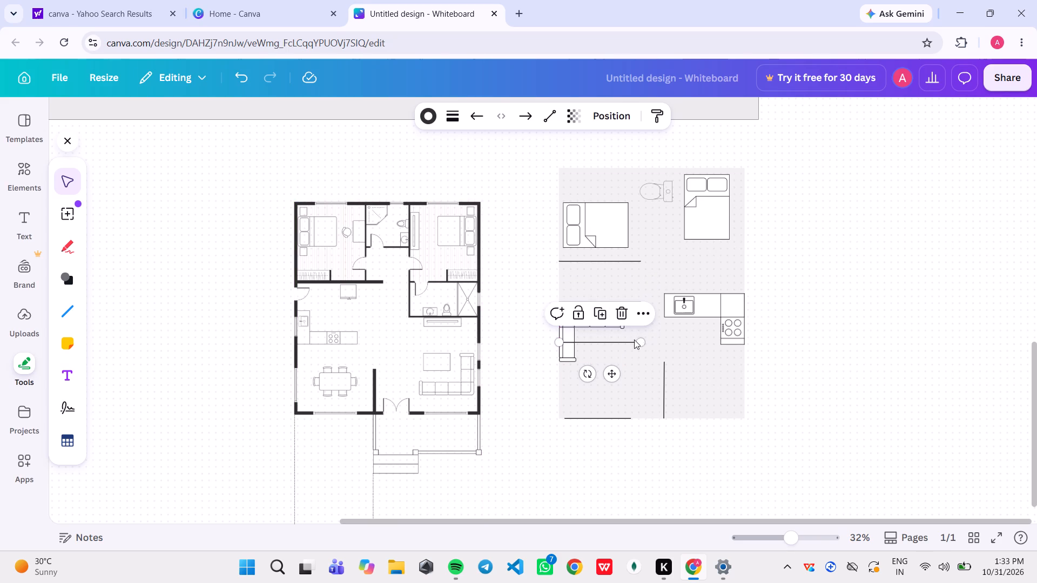
{"action": "left_click_drag", "start_coordinate": [627, 341], "coordinate": [680, 284]}
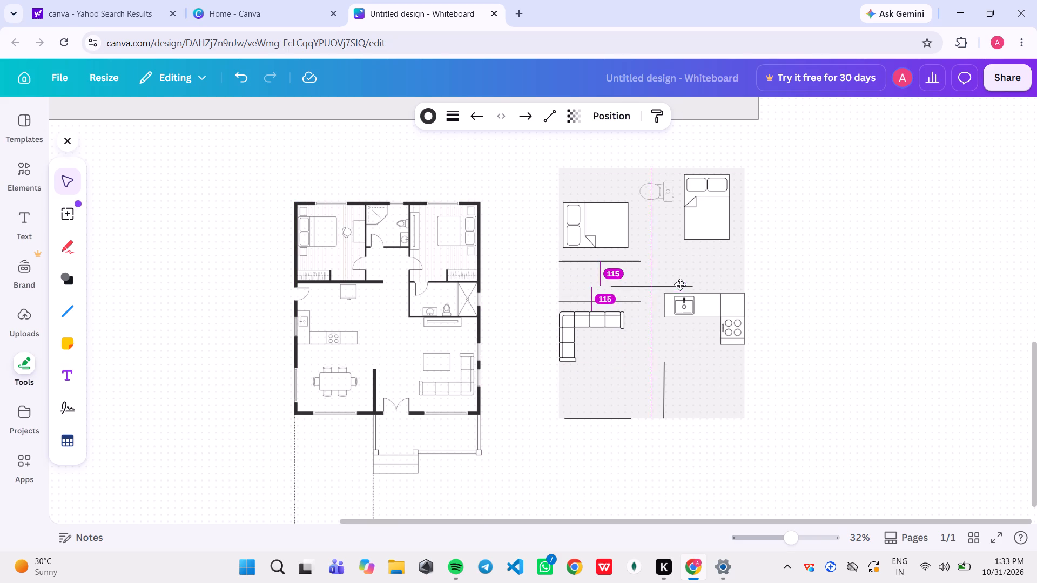
{"action": "left_click_drag", "start_coordinate": [680, 284], "coordinate": [717, 289]}
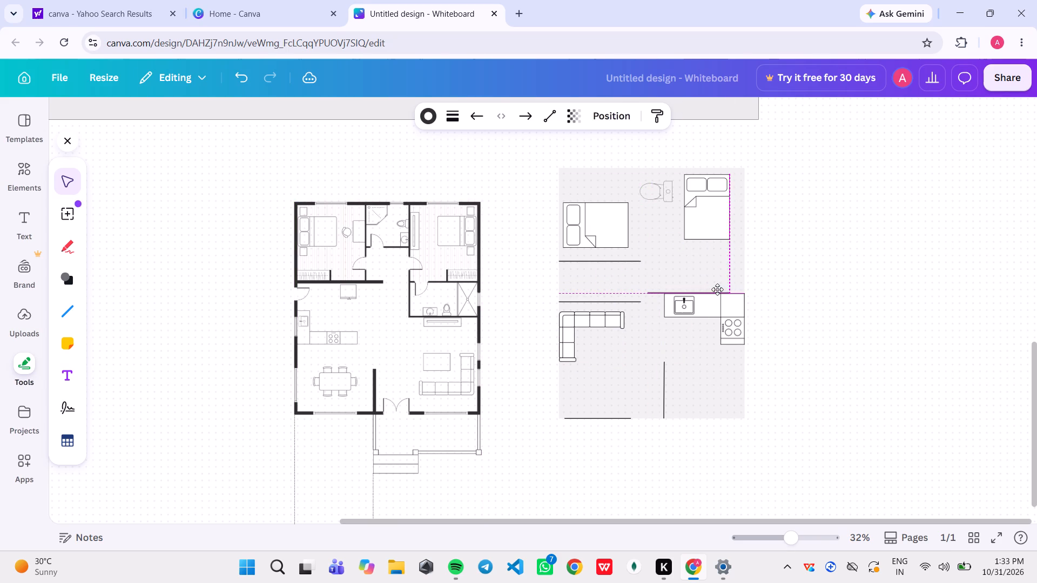
{"action": "left_click_drag", "start_coordinate": [717, 289], "coordinate": [712, 271]}
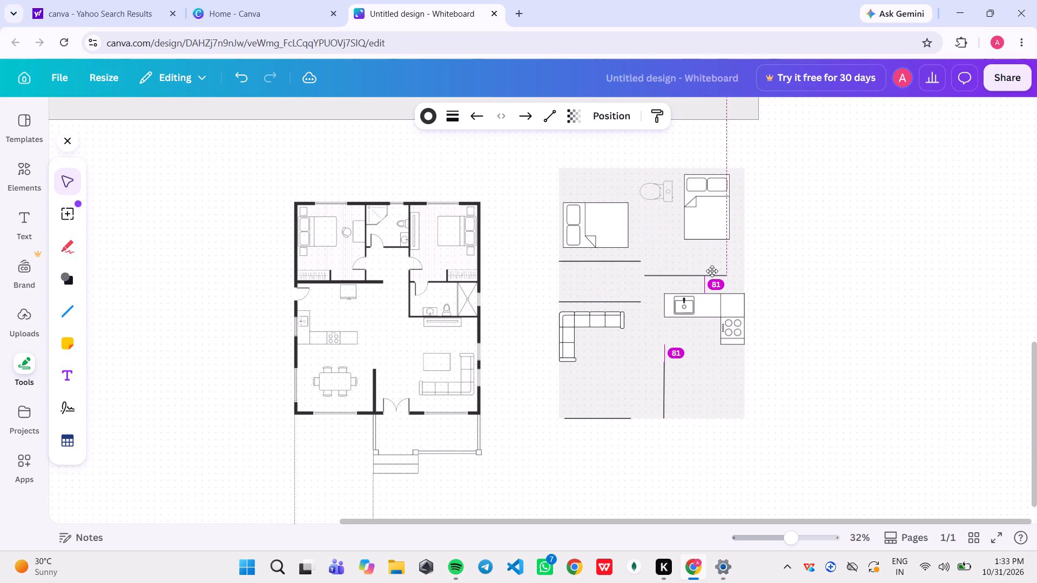
{"action": "left_click_drag", "start_coordinate": [712, 271], "coordinate": [715, 269]}
{"action": "left_click_drag", "start_coordinate": [715, 269], "coordinate": [713, 267]}
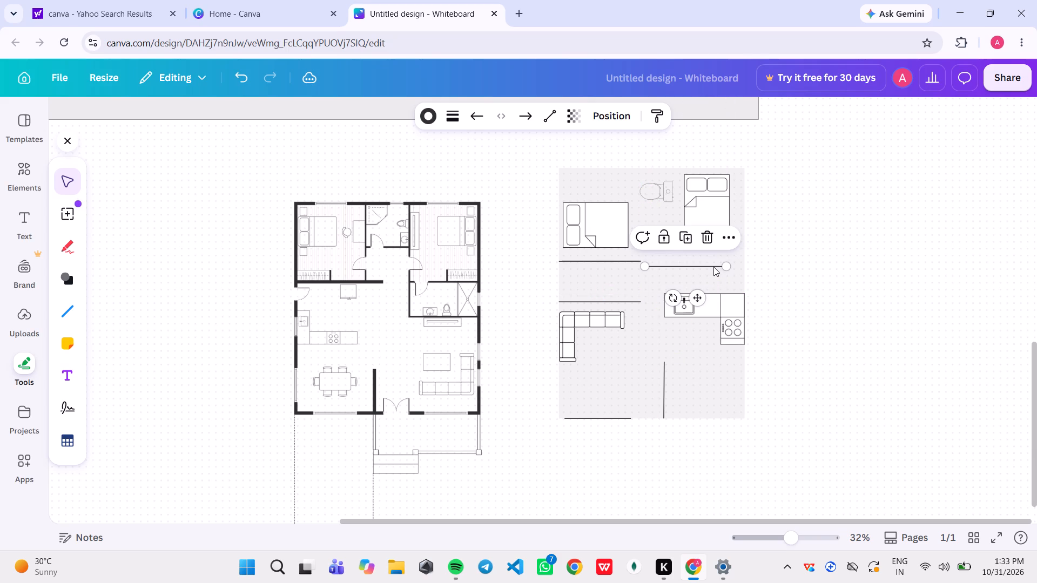
Rotate the new wall line to roughly vertical and move it between the toilet and the upright bed, reaching the rectangle's top edge.
{"action": "left_click_drag", "start_coordinate": [670, 299], "coordinate": [683, 327]}
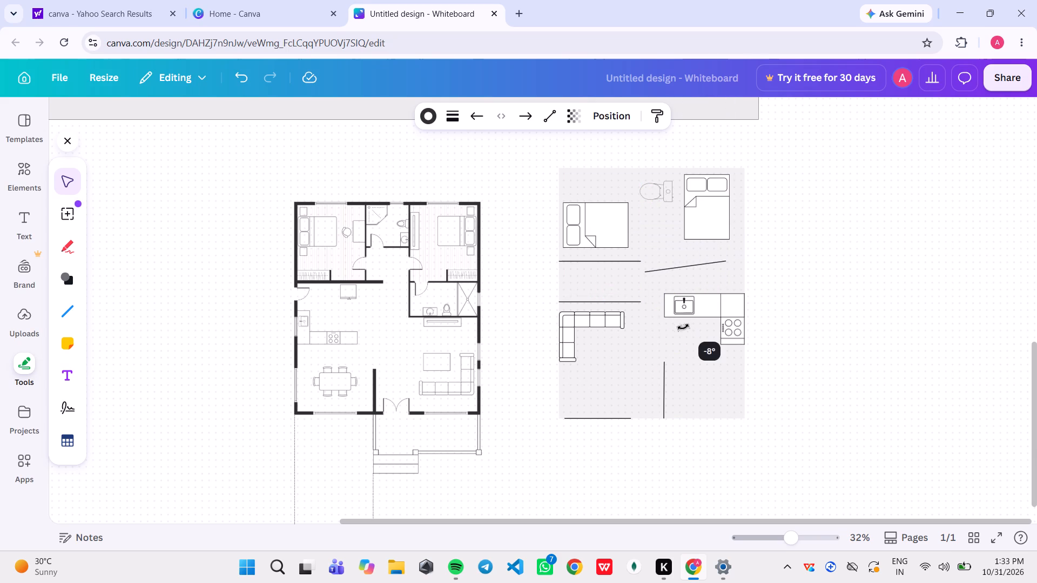
{"action": "left_click_drag", "start_coordinate": [683, 327], "coordinate": [719, 283]}
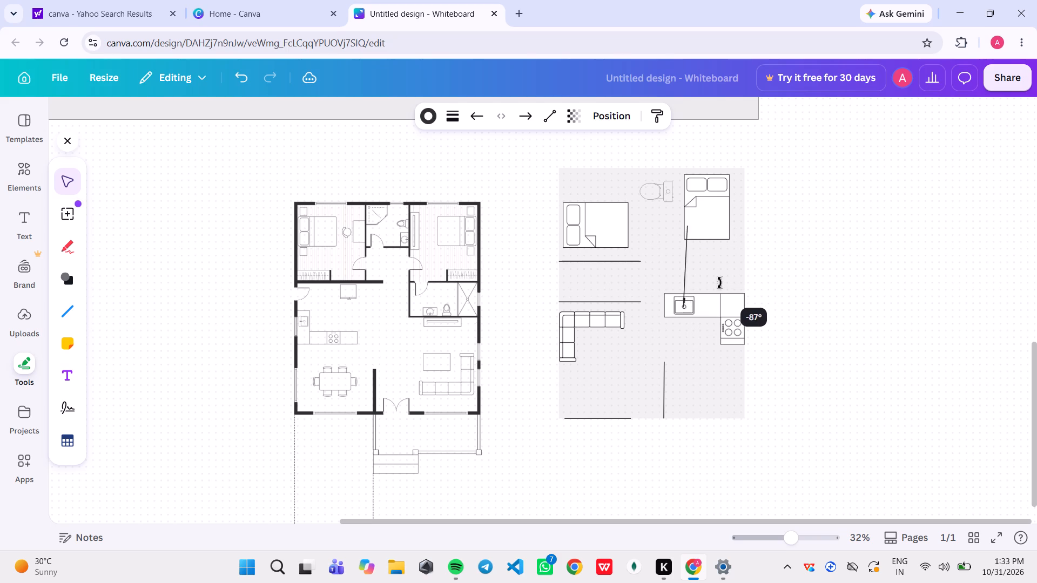
{"action": "left_click_drag", "start_coordinate": [719, 283], "coordinate": [723, 280]}
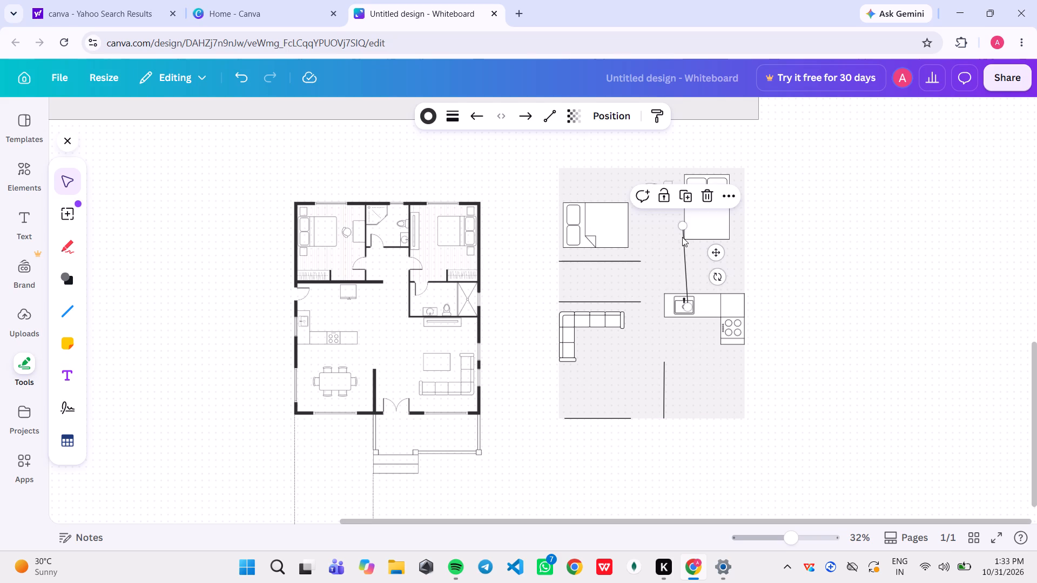
{"action": "left_click_drag", "start_coordinate": [684, 253], "coordinate": [682, 244]}
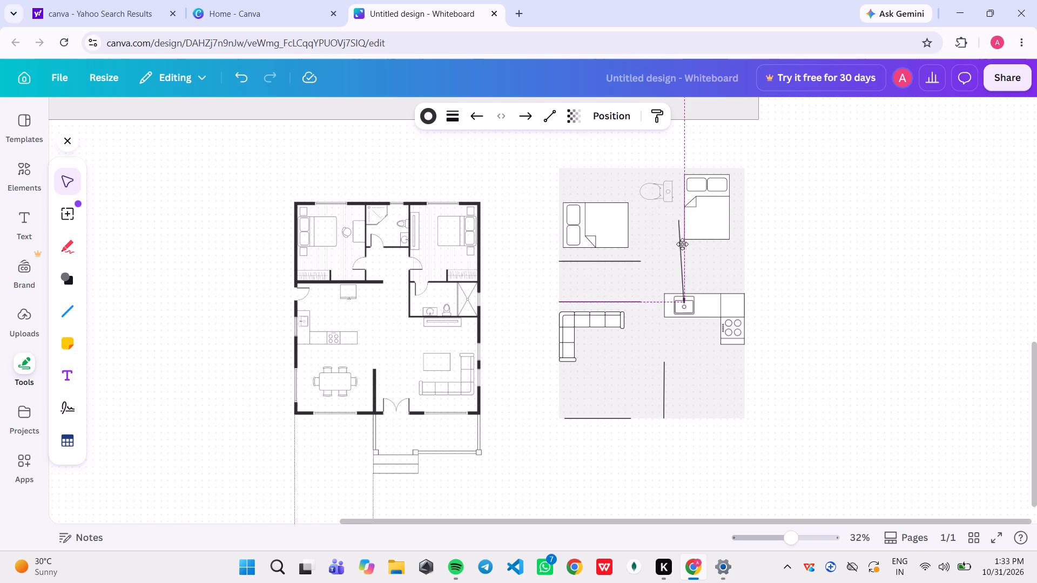
{"action": "left_click_drag", "start_coordinate": [682, 244], "coordinate": [676, 238]}
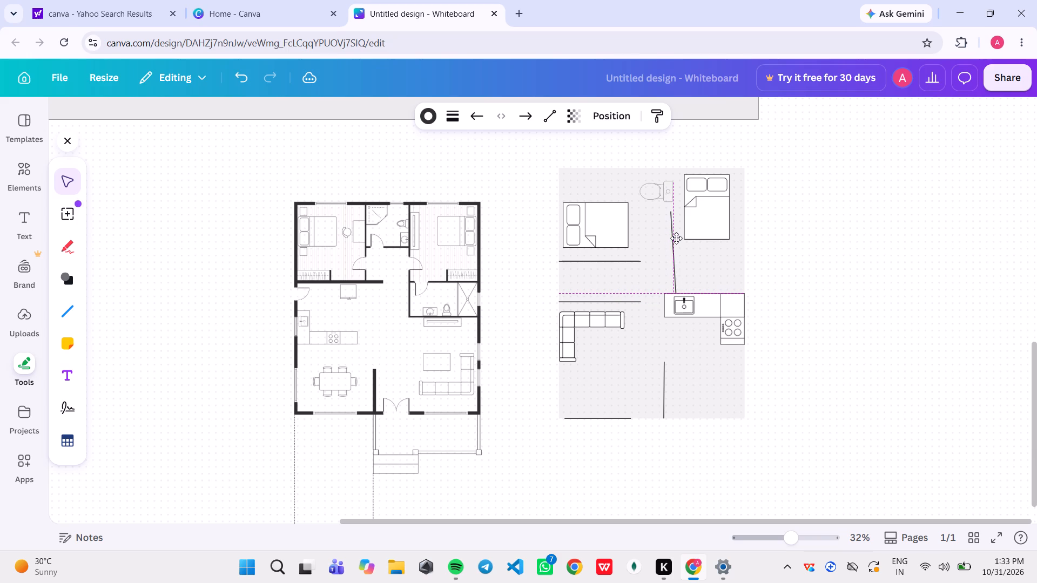
{"action": "left_click_drag", "start_coordinate": [676, 238], "coordinate": [678, 228]}
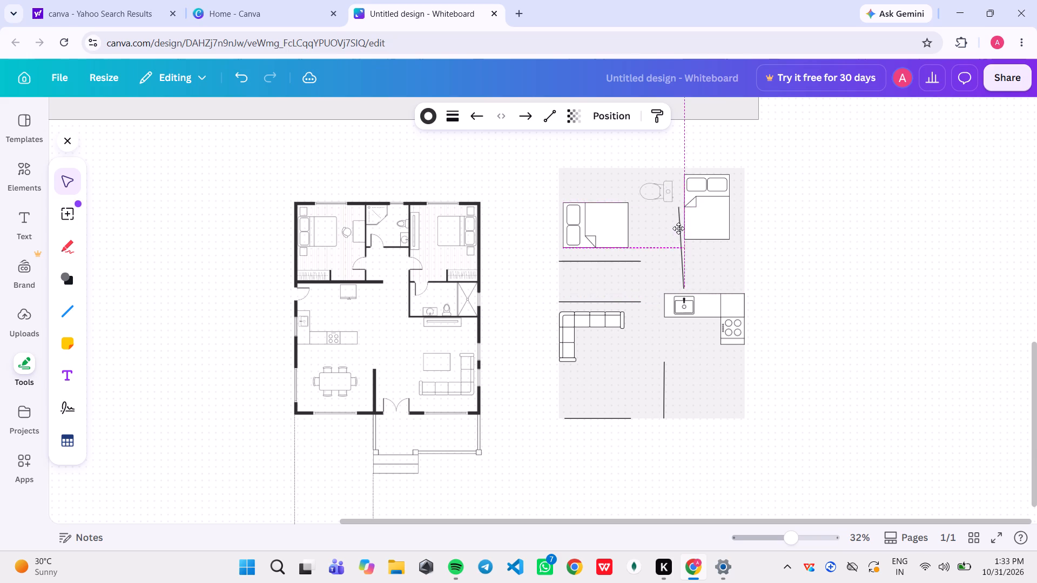
{"action": "left_click_drag", "start_coordinate": [678, 228], "coordinate": [679, 196]}
{"action": "left_click_drag", "start_coordinate": [679, 196], "coordinate": [678, 193]}
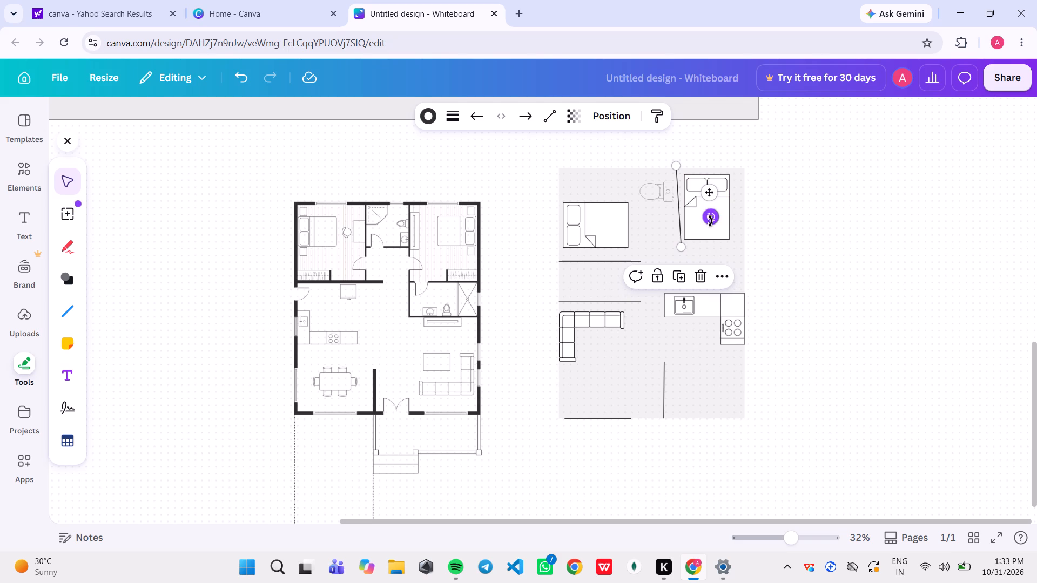
Straighten the slightly tilted wall line between the toilet and the upright bed so it stands exactly vertical.
{"action": "left_click_drag", "start_coordinate": [710, 221], "coordinate": [707, 231]}
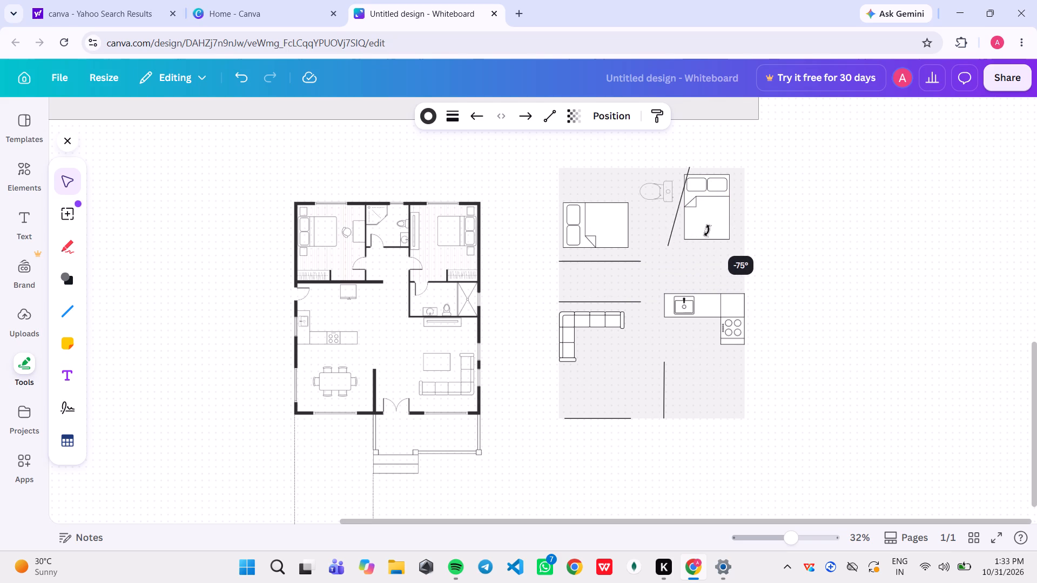
{"action": "left_click_drag", "start_coordinate": [707, 231], "coordinate": [710, 227]}
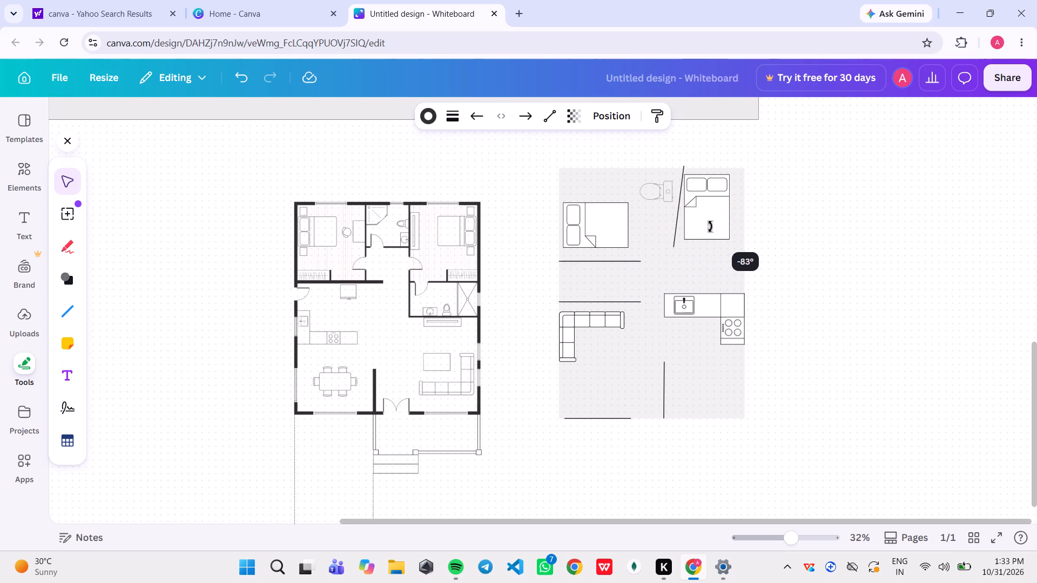
{"action": "left_click_drag", "start_coordinate": [710, 227], "coordinate": [717, 224]}
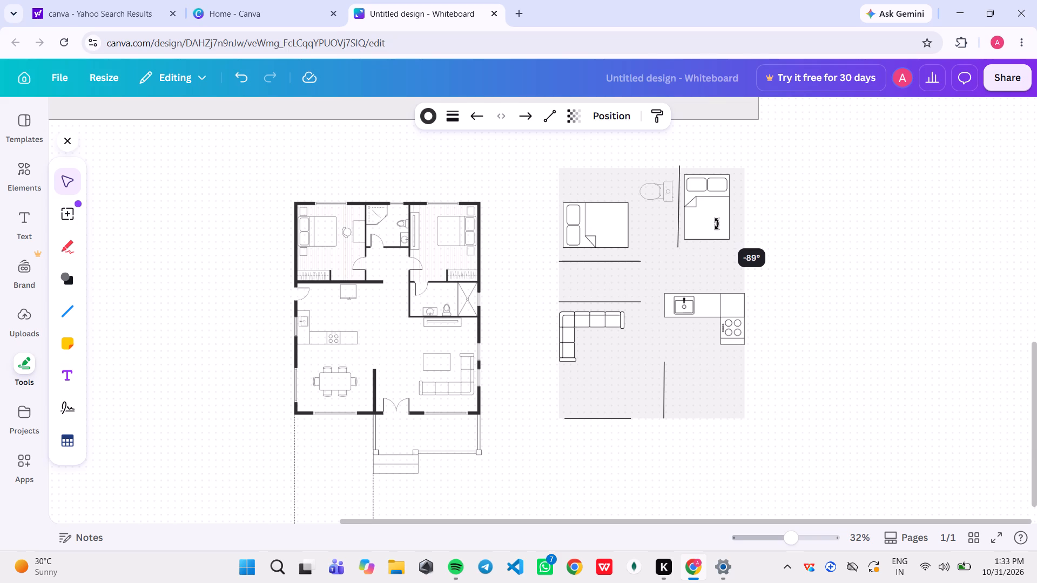
{"action": "left_click_drag", "start_coordinate": [717, 224], "coordinate": [720, 224]}
{"action": "left_click_drag", "start_coordinate": [720, 224], "coordinate": [724, 226]}
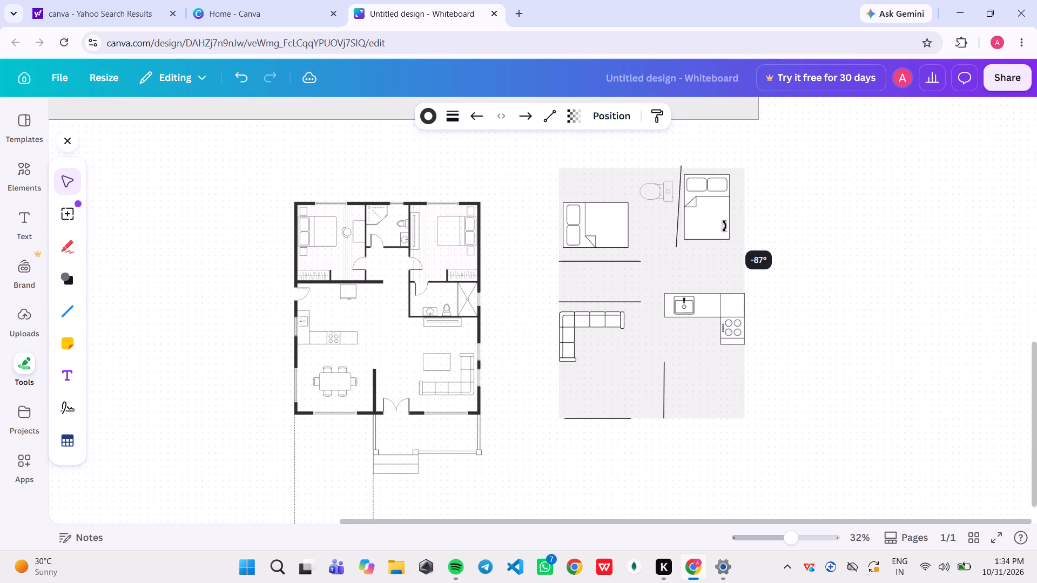
{"action": "left_click_drag", "start_coordinate": [724, 226], "coordinate": [720, 222]}
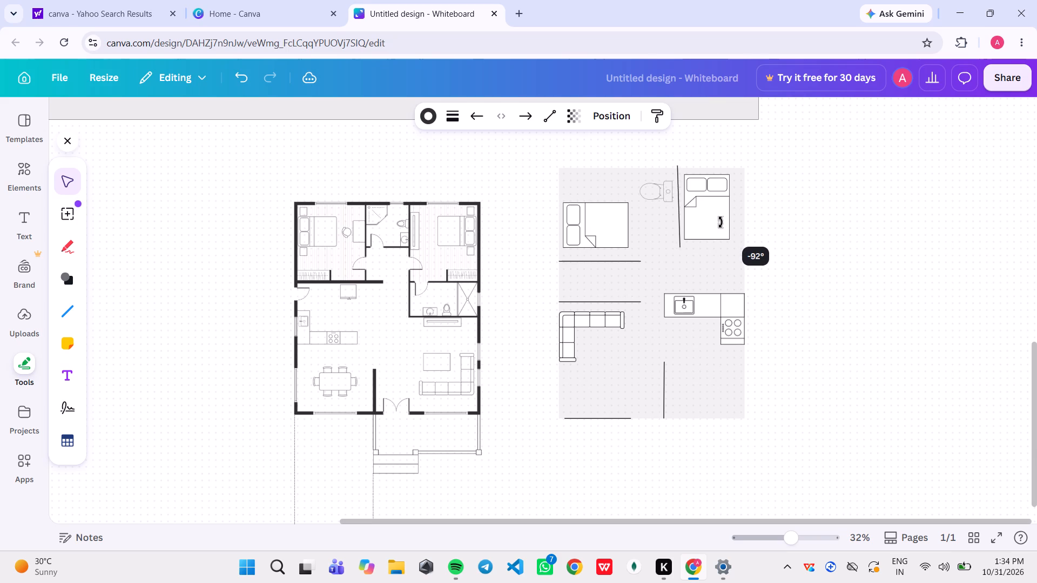
{"action": "left_click_drag", "start_coordinate": [720, 222], "coordinate": [722, 223]}
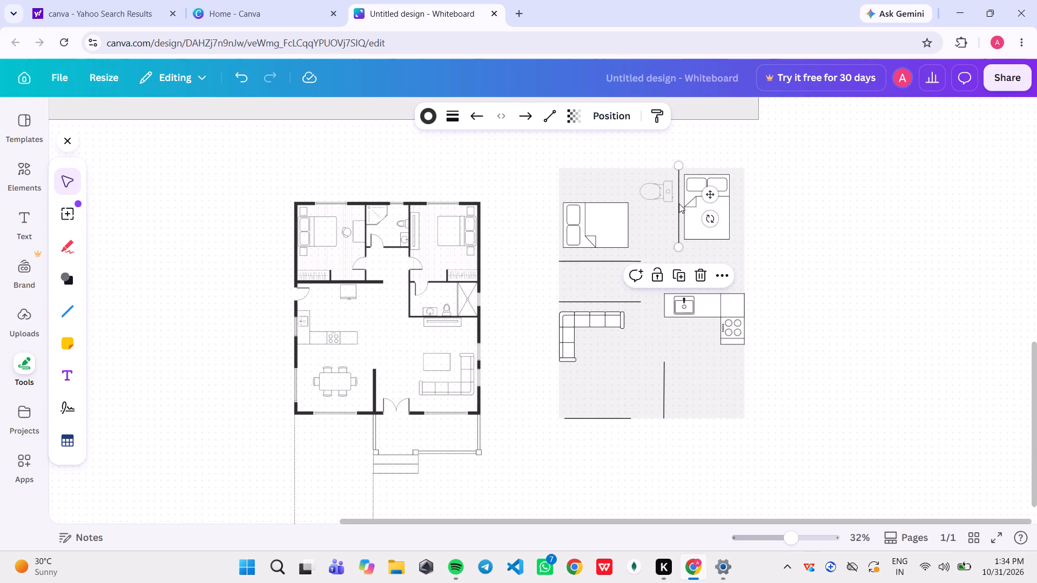
Nudge the vertical wall line between the toilet and the upright bed so its top meets the grey rectangle's top edge.
{"action": "left_click", "coordinate": [679, 204]}
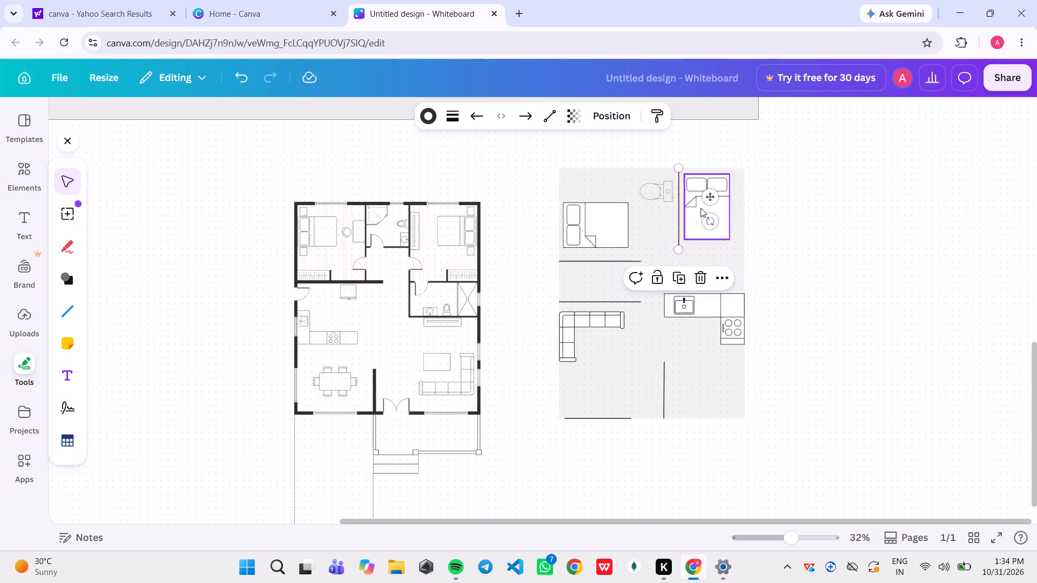
{"action": "left_click", "coordinate": [839, 259]}
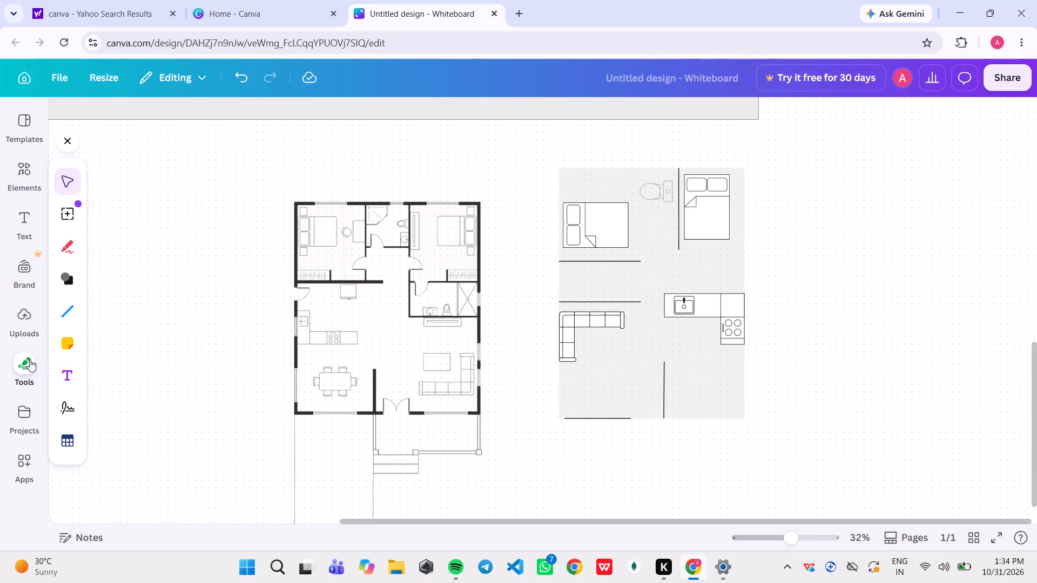
Add a second top-view toilet graphic and place it just below the grey rectangle.
{"action": "left_click", "coordinate": [23, 182]}
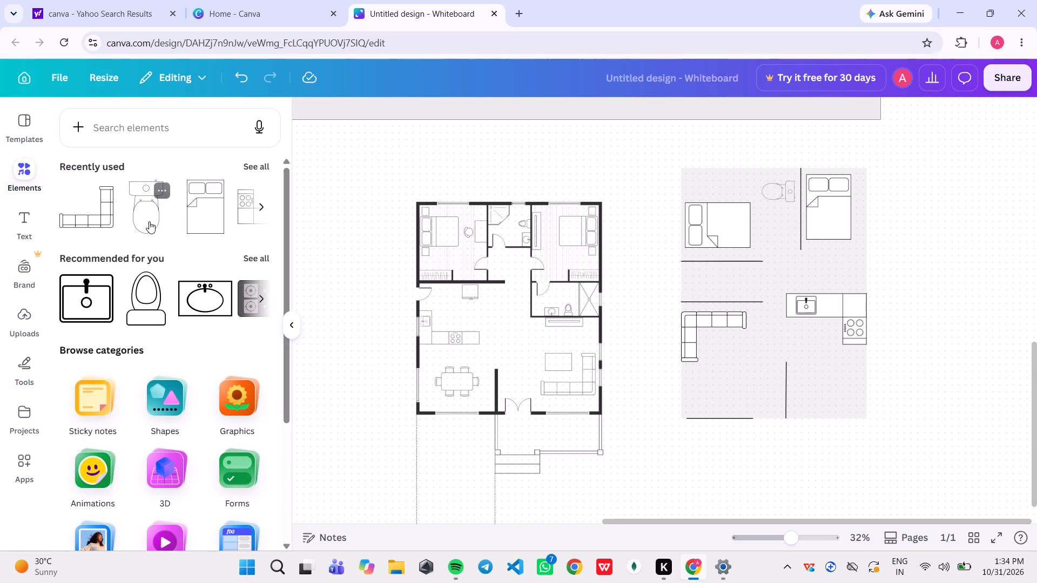
{"action": "left_click", "coordinate": [150, 221]}
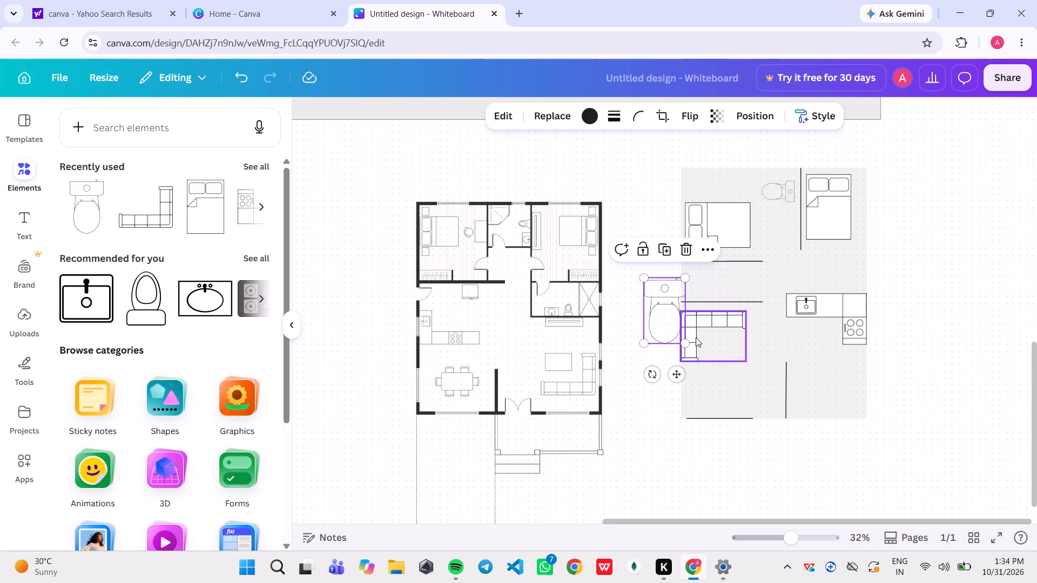
{"action": "left_click_drag", "start_coordinate": [662, 314], "coordinate": [732, 296]}
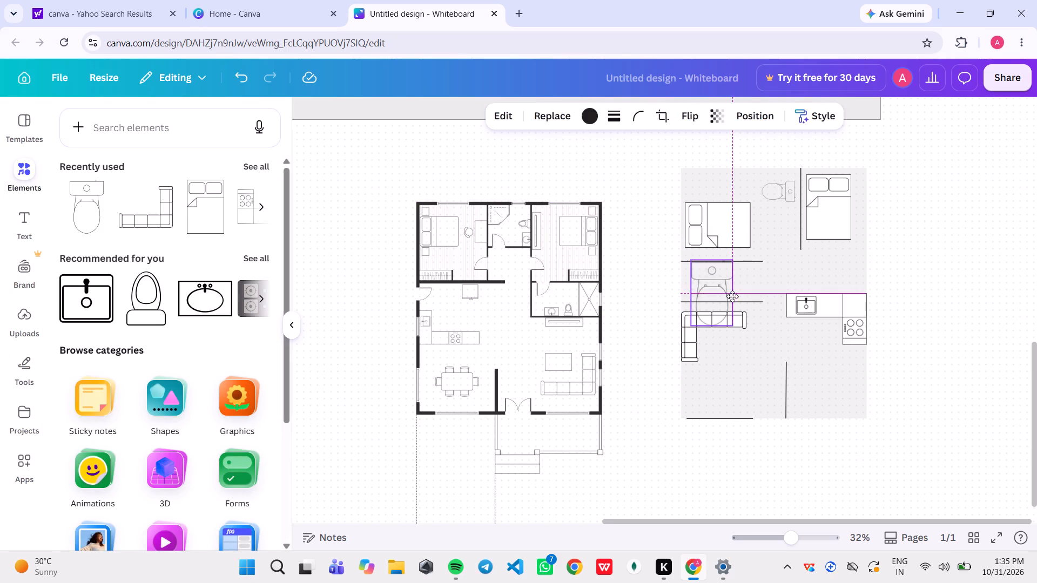
{"action": "left_click_drag", "start_coordinate": [732, 296], "coordinate": [757, 412]}
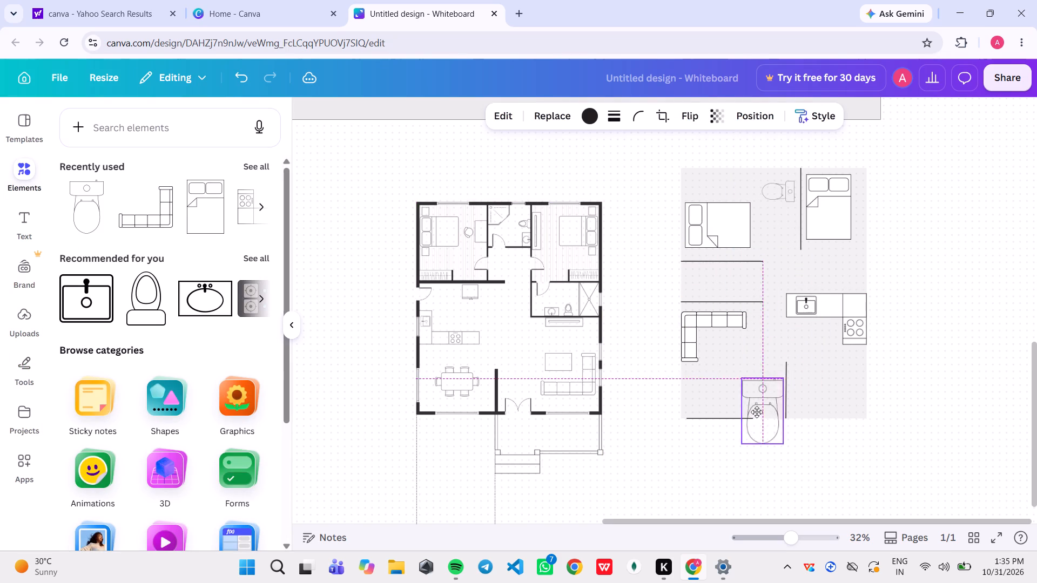
{"action": "left_click_drag", "start_coordinate": [757, 412], "coordinate": [826, 474]}
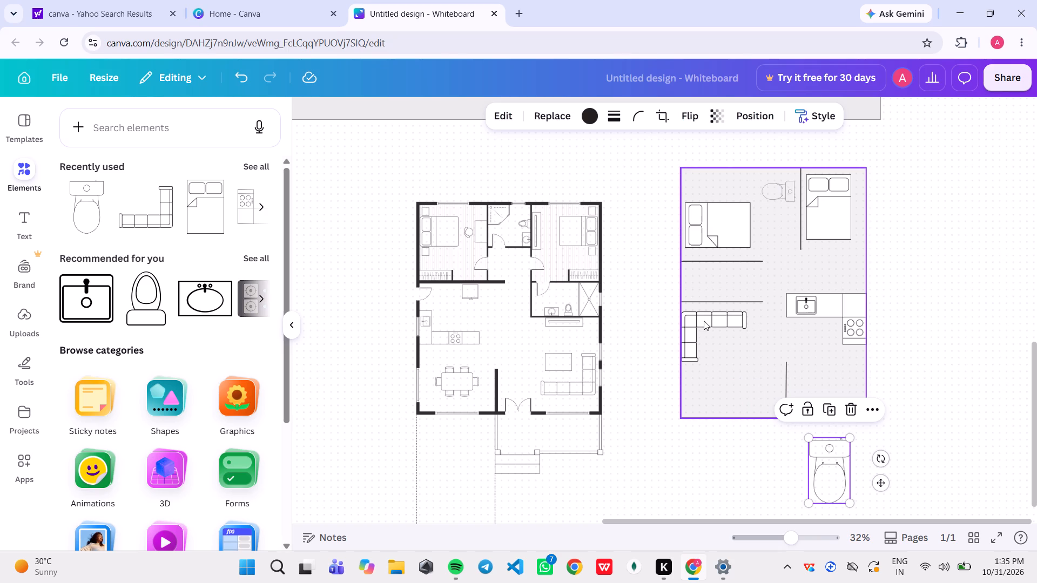
Move the L-shaped sofa slightly down, away from the wall line above it.
{"action": "left_click_drag", "start_coordinate": [703, 322], "coordinate": [706, 337]}
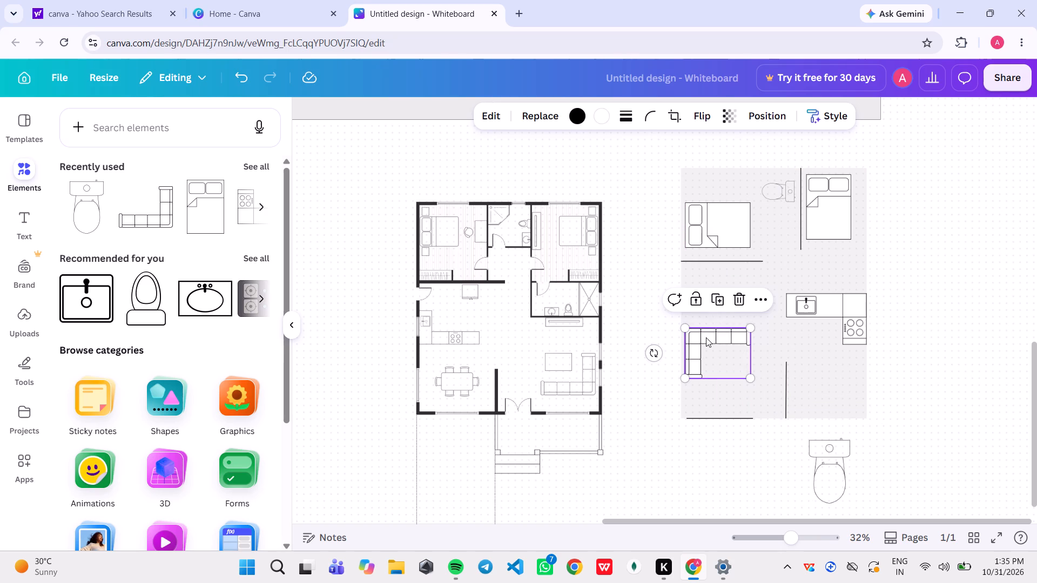
Move the wall line from below the horizontal bed to beside the kitchen graphic and rotate it to roughly vertical.
{"action": "left_click_drag", "start_coordinate": [719, 259], "coordinate": [720, 261]}
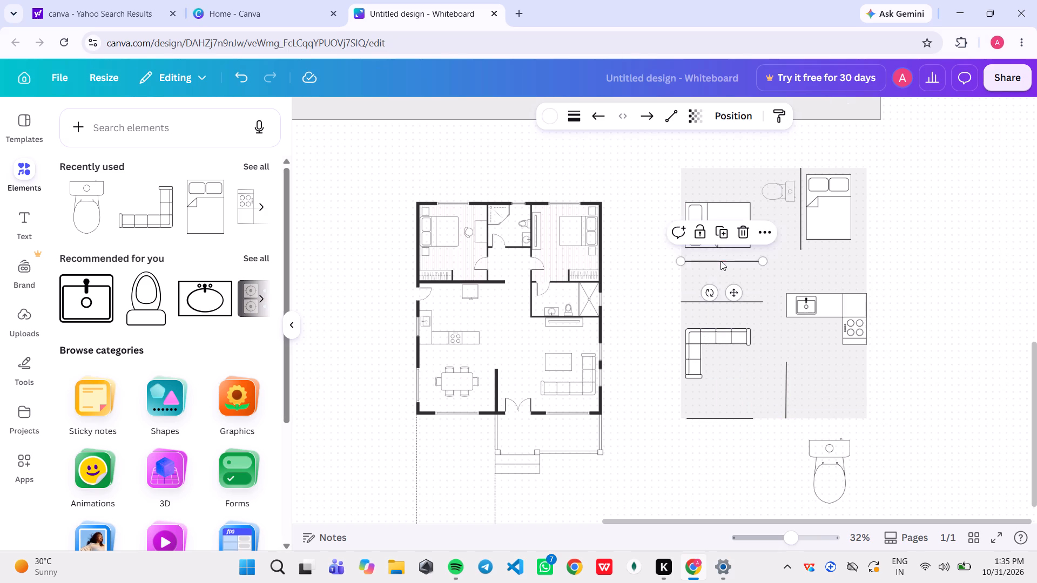
{"action": "left_click_drag", "start_coordinate": [720, 261], "coordinate": [785, 273]}
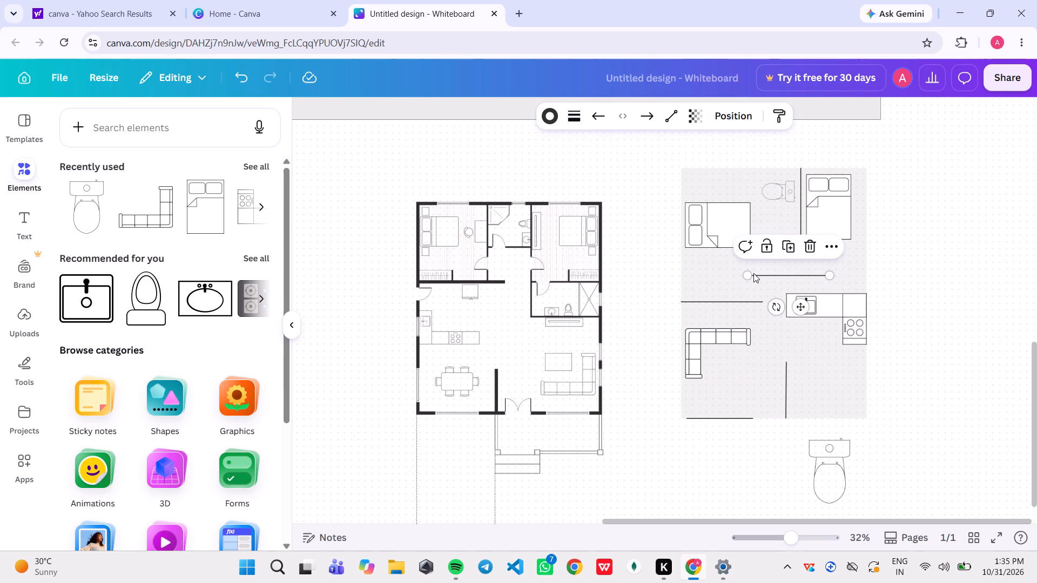
{"action": "left_click_drag", "start_coordinate": [778, 310], "coordinate": [792, 337]}
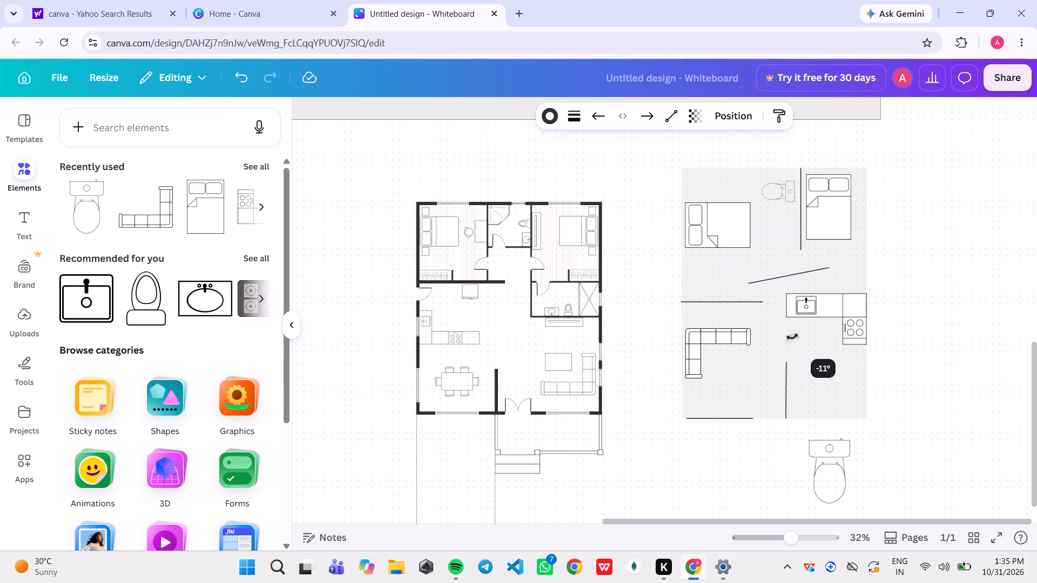
{"action": "left_click_drag", "start_coordinate": [792, 337], "coordinate": [819, 290]}
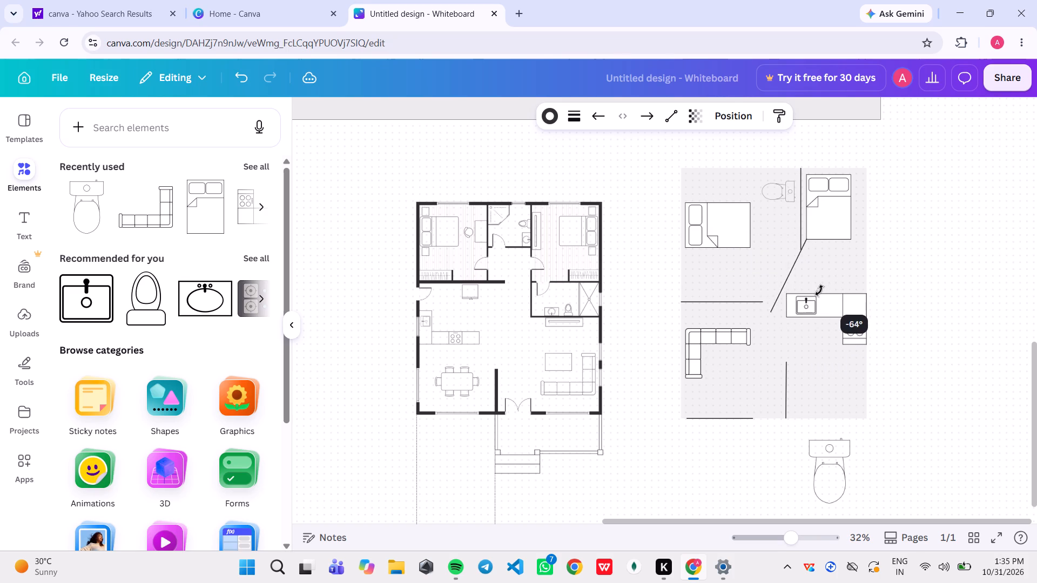
{"action": "left_click_drag", "start_coordinate": [819, 290], "coordinate": [819, 277]}
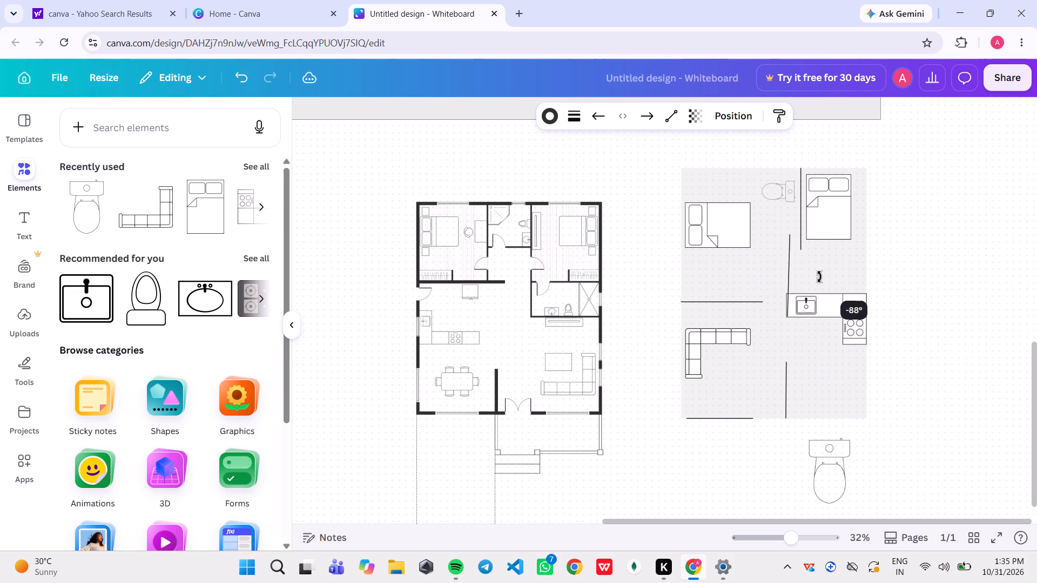
{"action": "left_click_drag", "start_coordinate": [819, 277], "coordinate": [822, 279]}
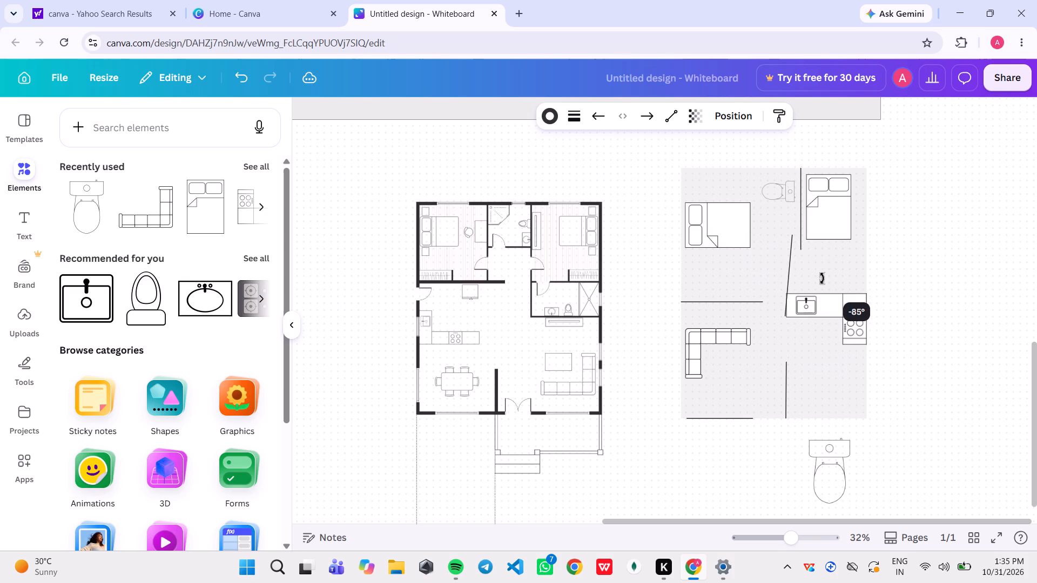
{"action": "left_click_drag", "start_coordinate": [822, 279], "coordinate": [826, 279]}
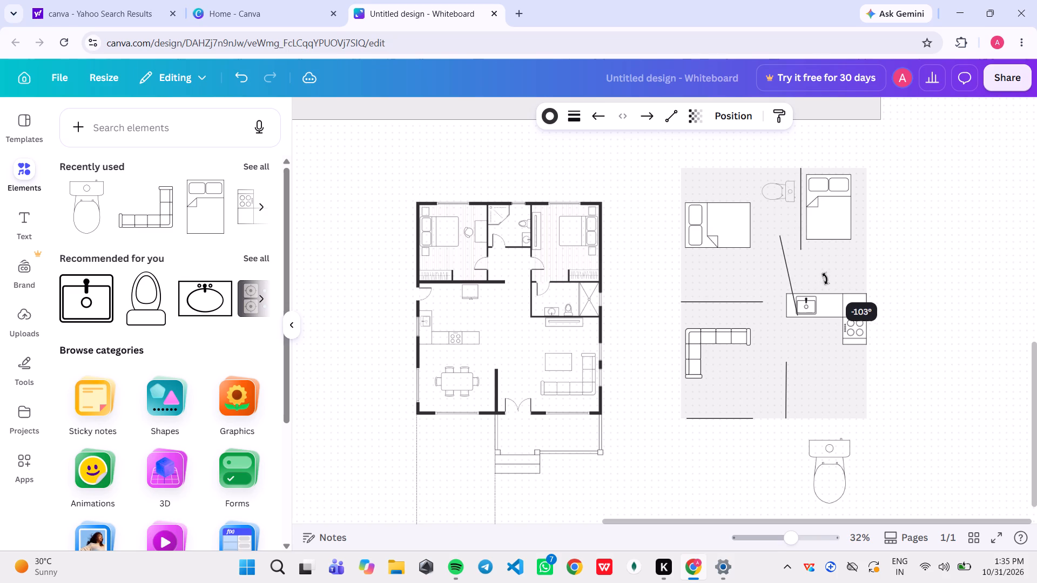
{"action": "left_click_drag", "start_coordinate": [826, 279], "coordinate": [823, 285]}
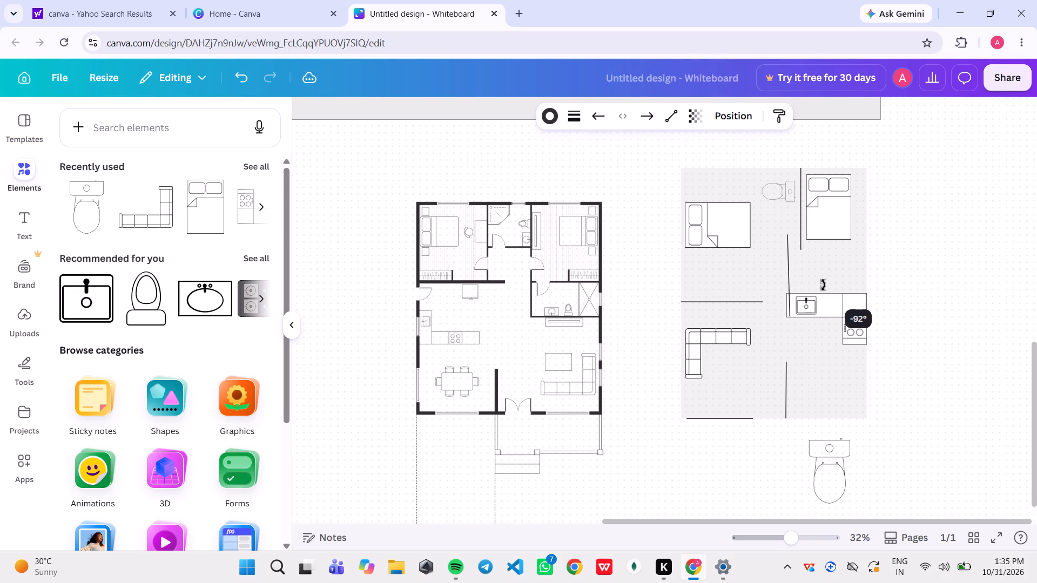
{"action": "left_click_drag", "start_coordinate": [823, 285], "coordinate": [825, 283]}
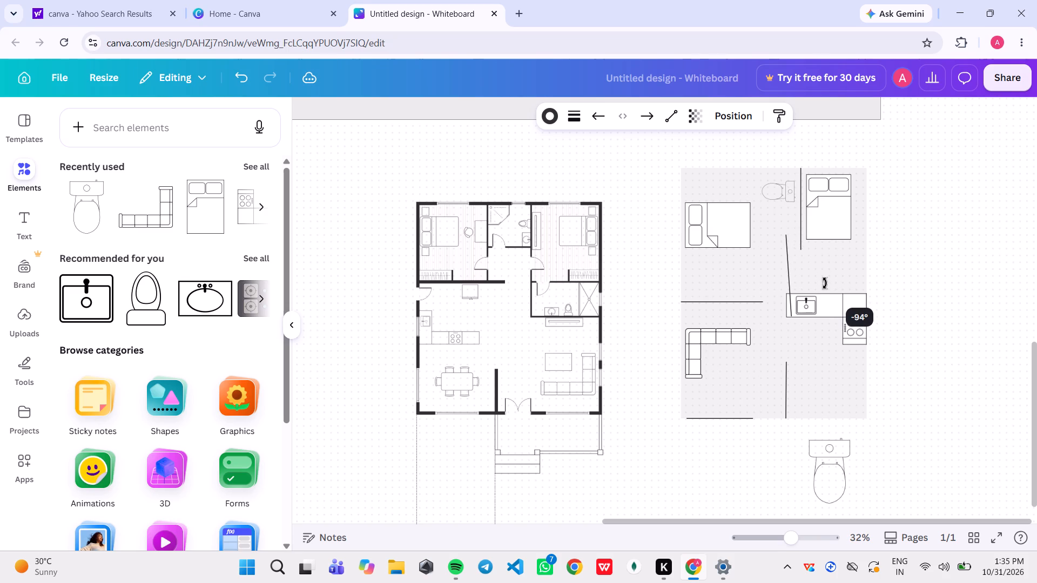
{"action": "left_click_drag", "start_coordinate": [825, 283], "coordinate": [824, 286]}
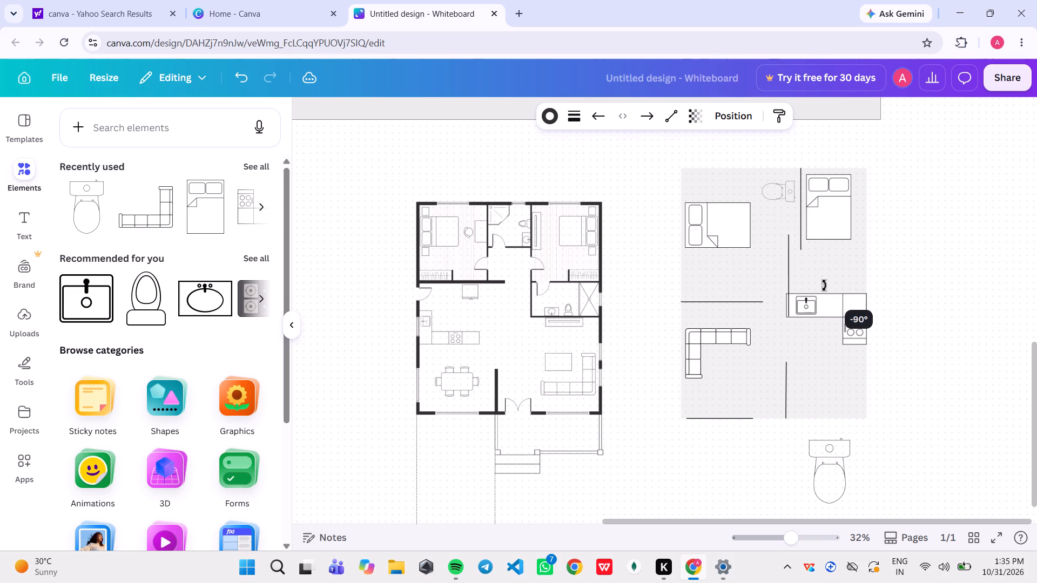
{"action": "left_click_drag", "start_coordinate": [824, 286], "coordinate": [824, 285]}
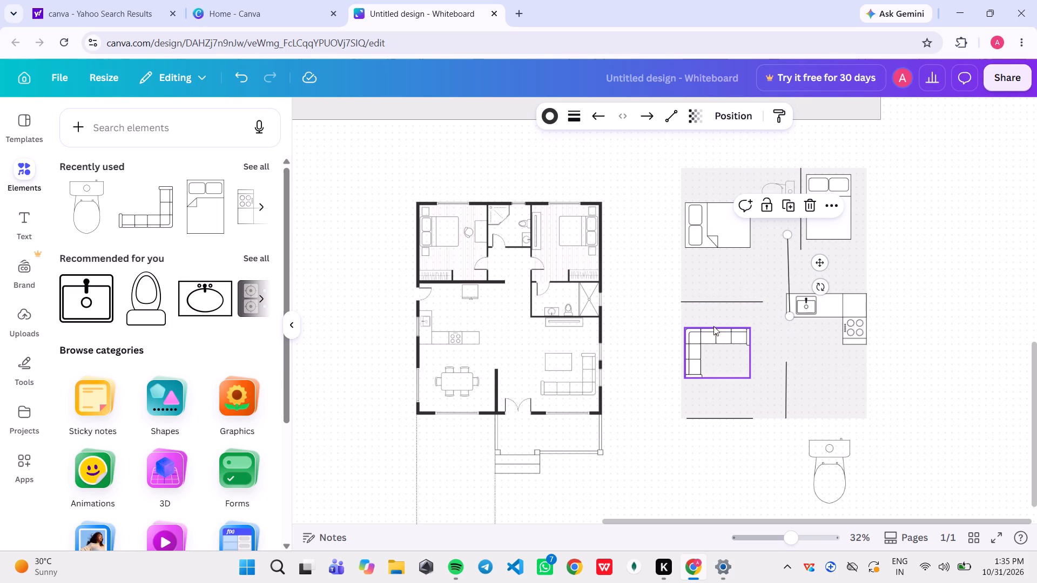
Lower the horizontal wall line to just above the L-shaped sofa, keeping it aligned with the rectangle's left edge.
{"action": "left_click_drag", "start_coordinate": [705, 303], "coordinate": [706, 309]}
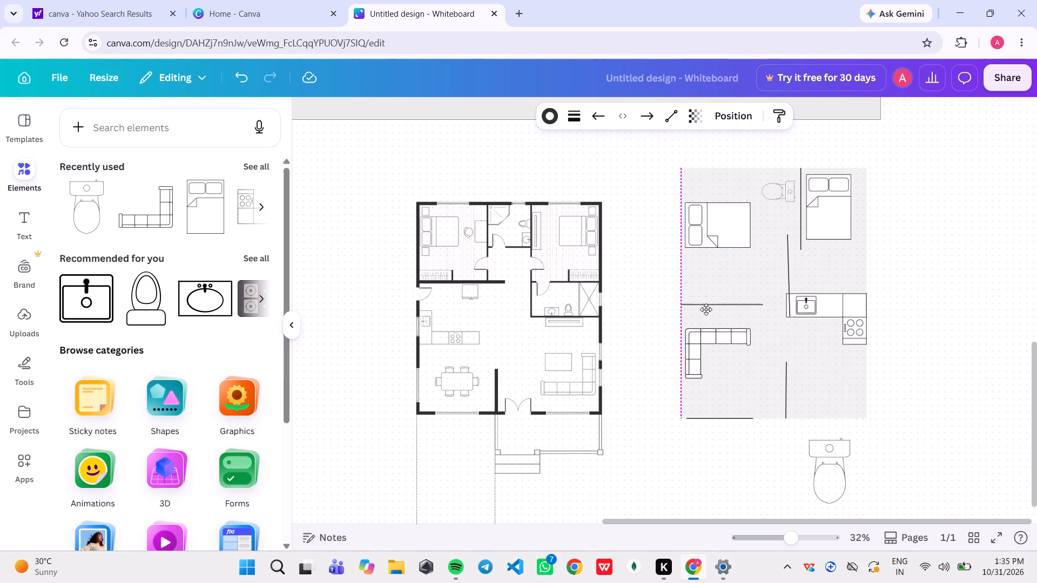
{"action": "left_click_drag", "start_coordinate": [706, 309], "coordinate": [706, 317]}
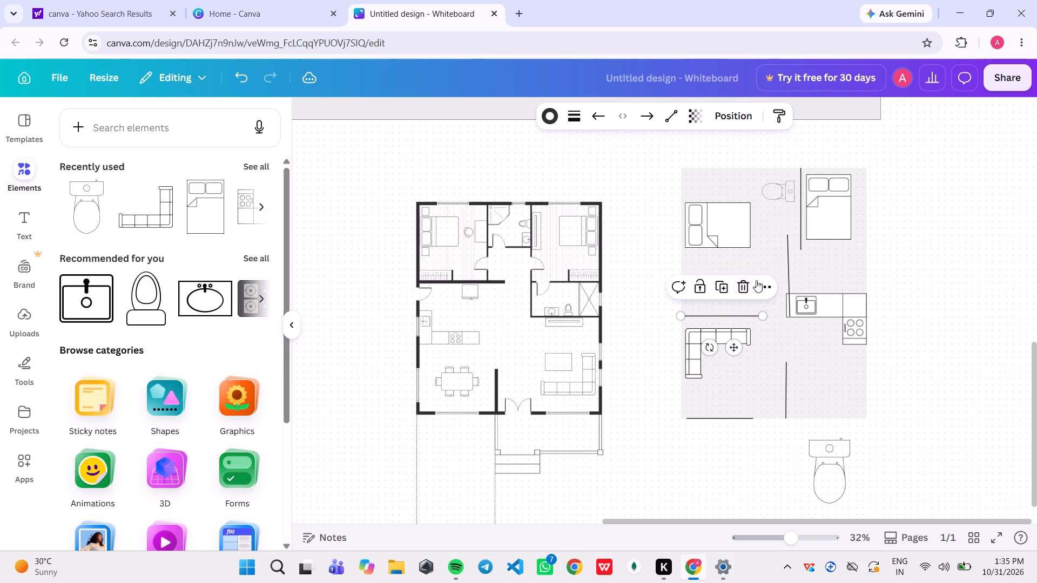
Move the tilted wall line outside the rectangle's left edge, shorten it to about 305 and straighten it to -90°.
{"action": "left_click_drag", "start_coordinate": [787, 272], "coordinate": [693, 283]}
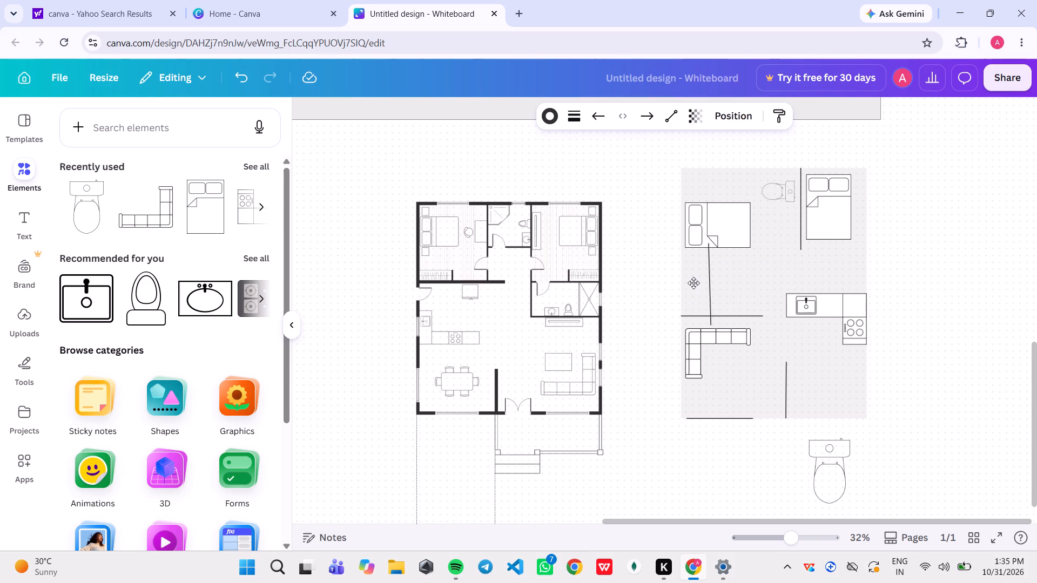
{"action": "left_click_drag", "start_coordinate": [693, 283], "coordinate": [663, 275]}
{"action": "left_click_drag", "start_coordinate": [663, 275], "coordinate": [665, 275]}
{"action": "left_click_drag", "start_coordinate": [669, 319], "coordinate": [666, 302]}
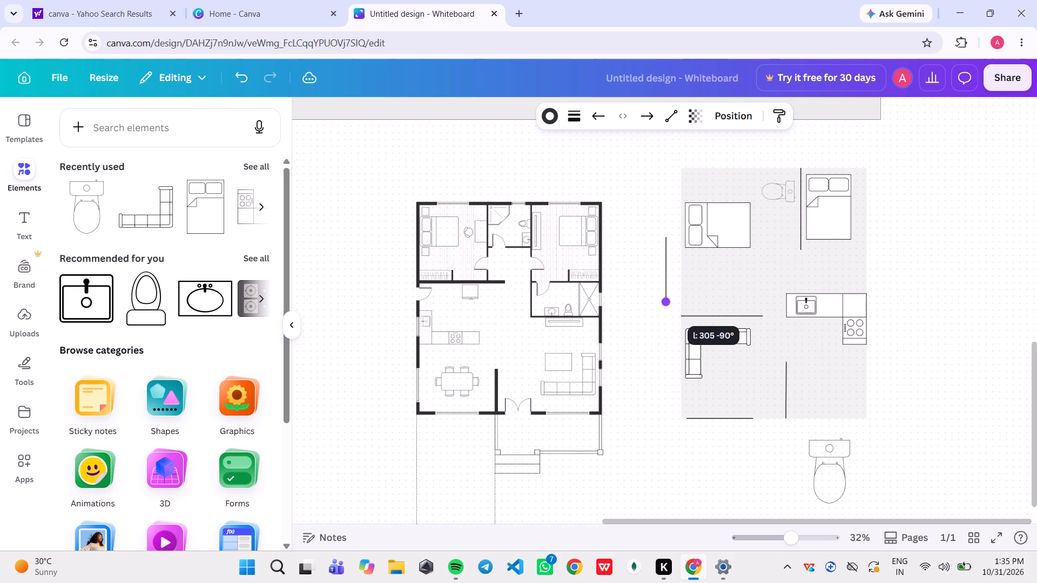
{"action": "left_click_drag", "start_coordinate": [666, 302], "coordinate": [667, 302]}
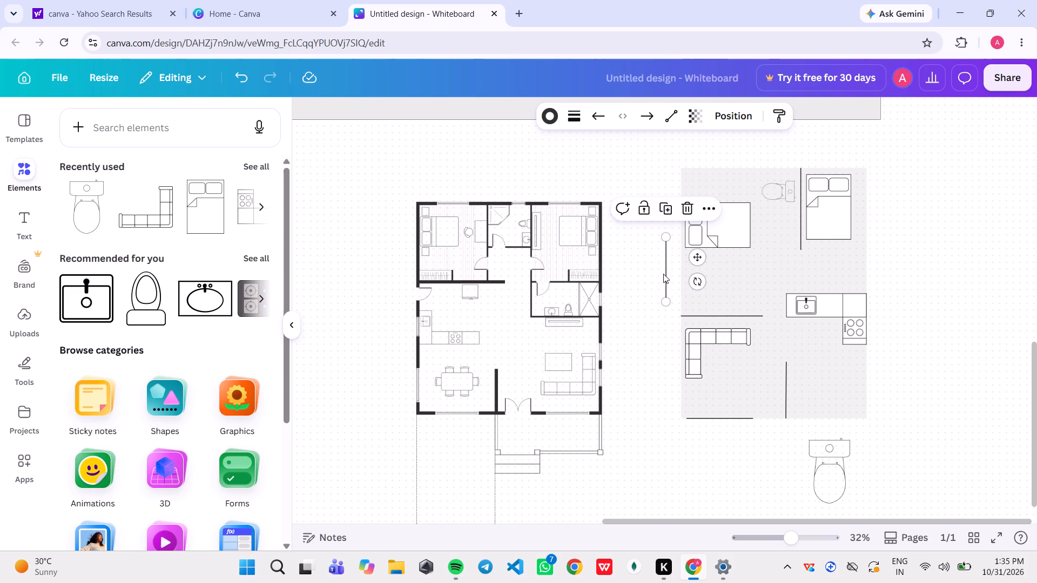
Move the shortened vertical wall line between the horizontal bed and the wall line above the sofa.
{"action": "left_click_drag", "start_coordinate": [663, 274], "coordinate": [730, 291]}
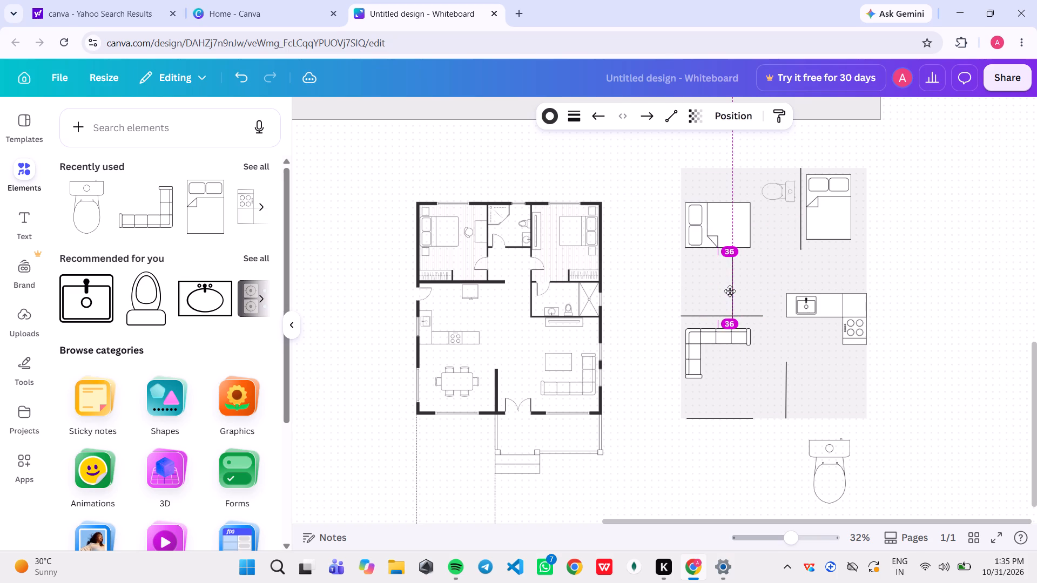
{"action": "left_click_drag", "start_coordinate": [730, 291], "coordinate": [733, 289]}
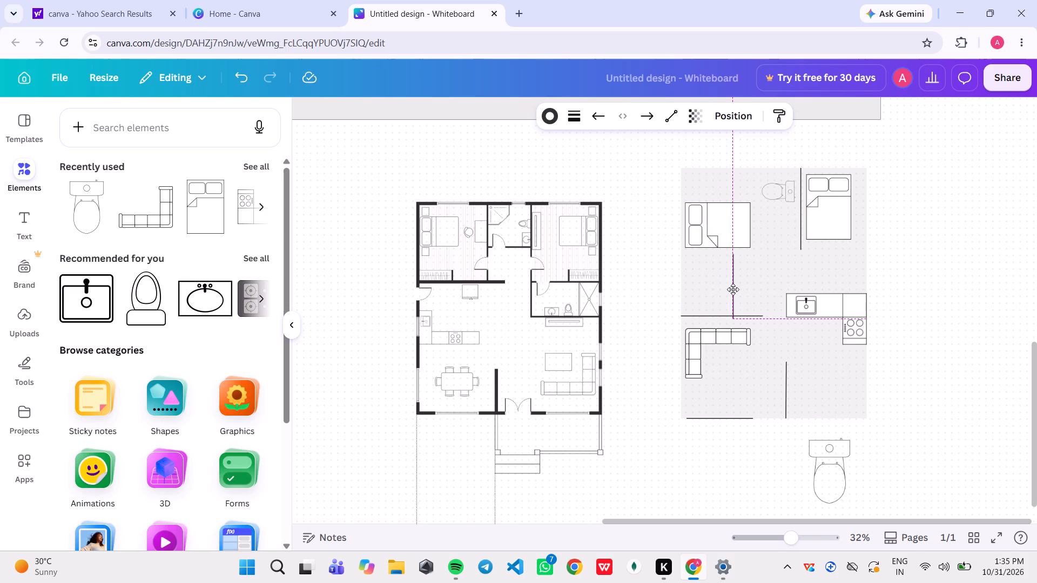
{"action": "left_click_drag", "start_coordinate": [733, 289], "coordinate": [733, 287]}
{"action": "left_click_drag", "start_coordinate": [733, 287], "coordinate": [732, 284]}
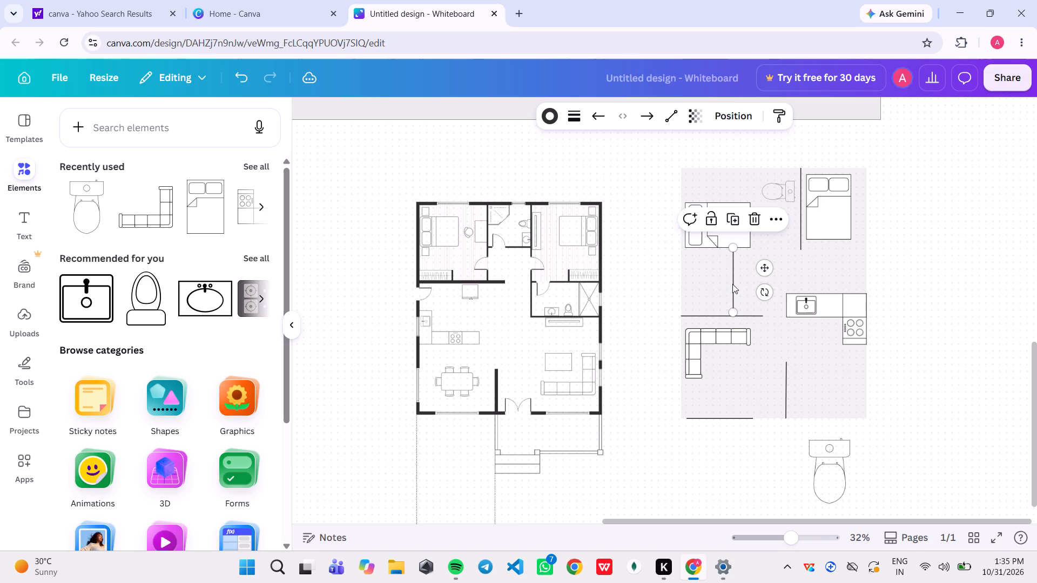
Shorten the vertical wall line below the horizontal bed from its top and extend its lower end to the horizontal wall line.
{"action": "left_click_drag", "start_coordinate": [733, 249], "coordinate": [733, 263]}
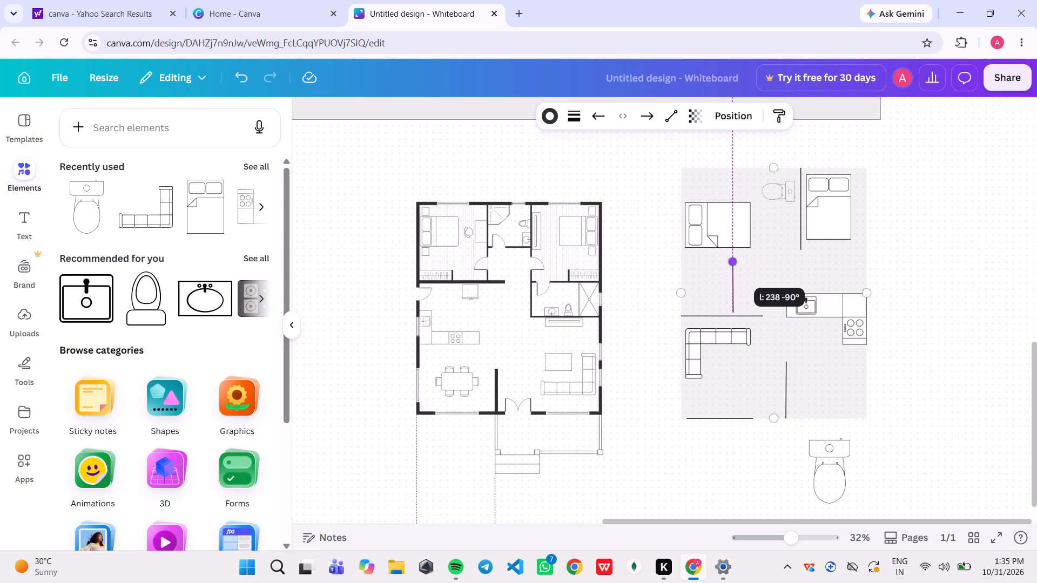
{"action": "left_click_drag", "start_coordinate": [733, 263], "coordinate": [732, 265]}
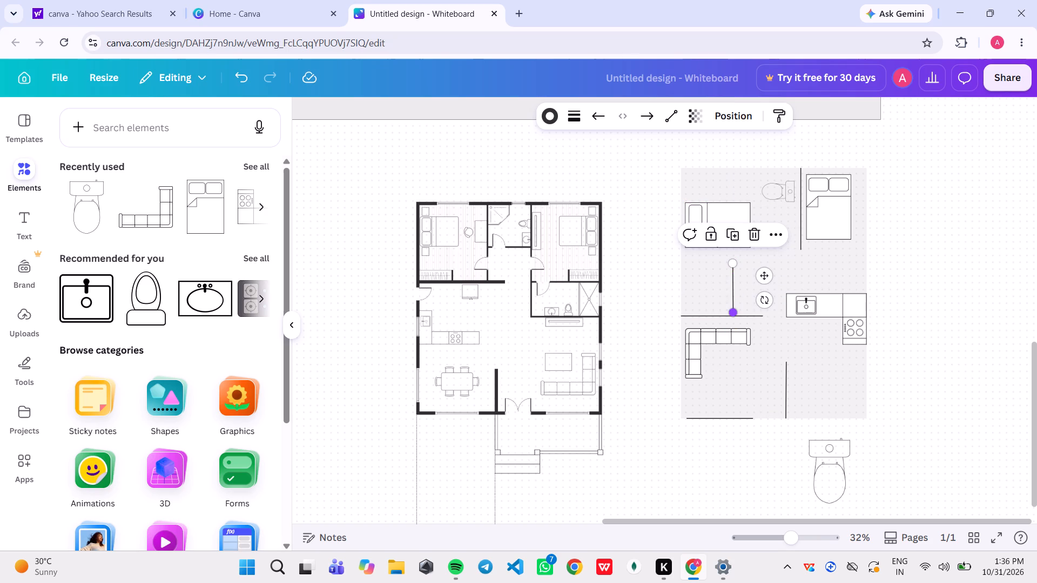
{"action": "left_click", "coordinate": [732, 311]}
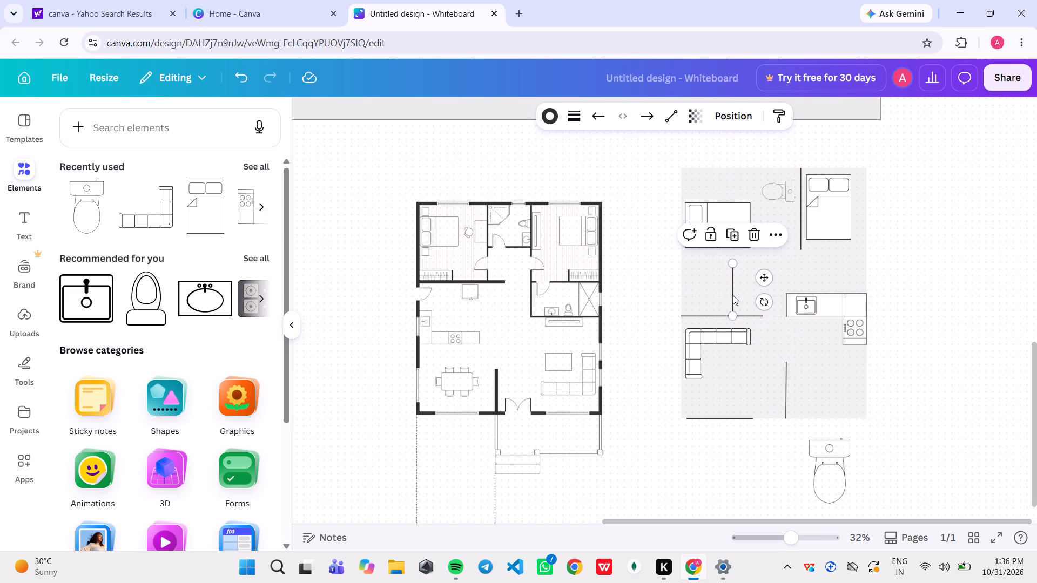
Shorten the horizontal wall line above the sofa at its right end to line up with the sofa's right side.
{"action": "left_click", "coordinate": [756, 317]}
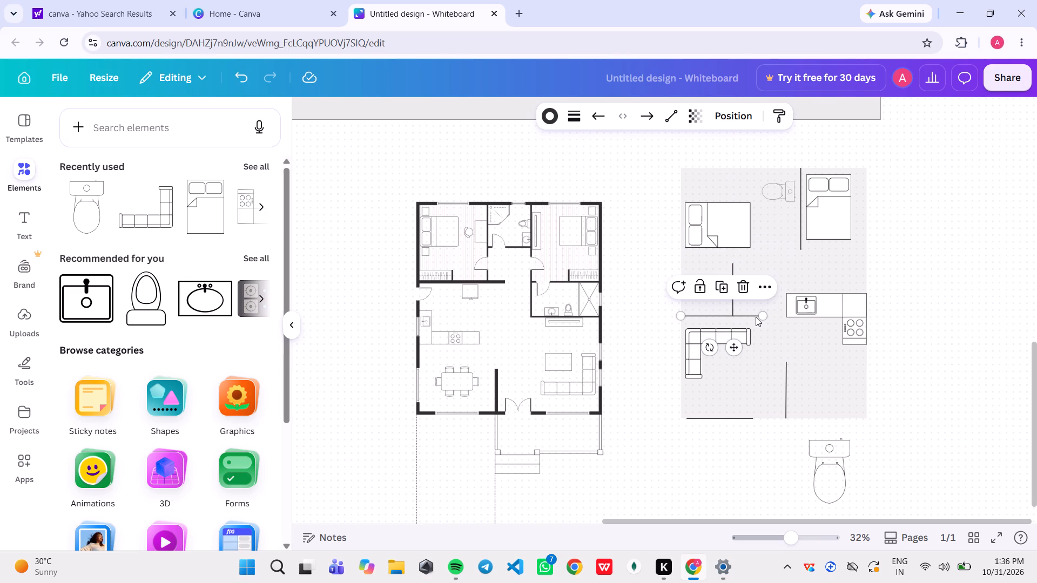
{"action": "left_click_drag", "start_coordinate": [760, 315], "coordinate": [743, 316]}
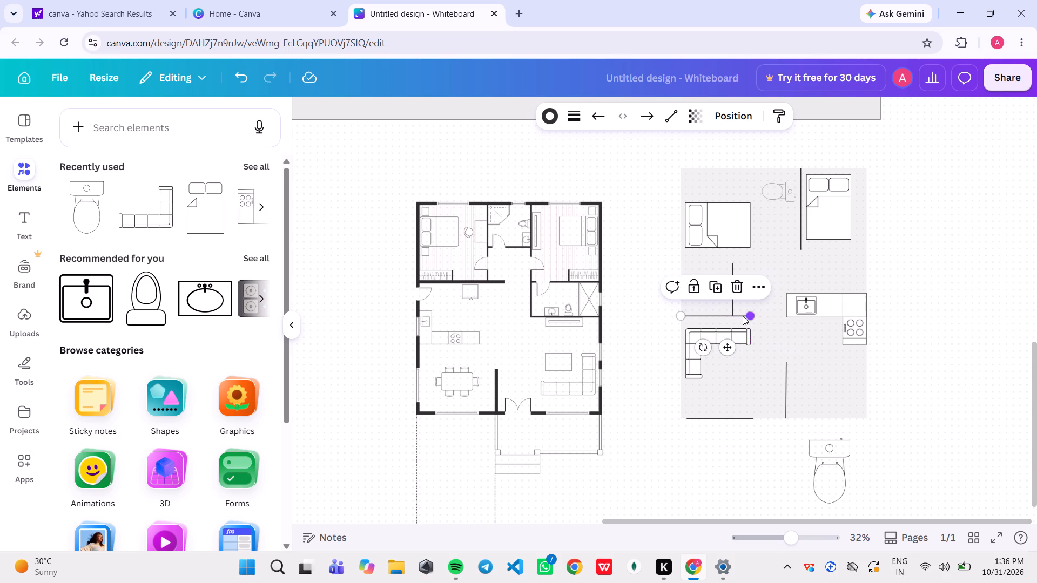
Shrink the L-shaped sofa below the horizontal wall line to about two thirds of its size, keeping its top-left corner fixed.
{"action": "left_click", "coordinate": [744, 370]}
{"action": "left_click_drag", "start_coordinate": [752, 382], "coordinate": [737, 370]}
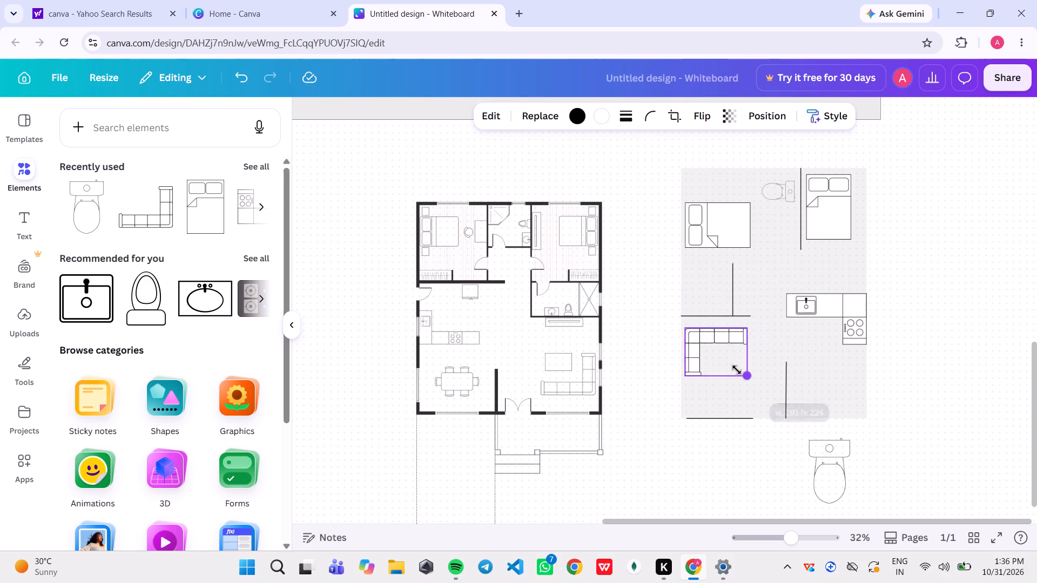
{"action": "left_click_drag", "start_coordinate": [737, 370], "coordinate": [732, 365]}
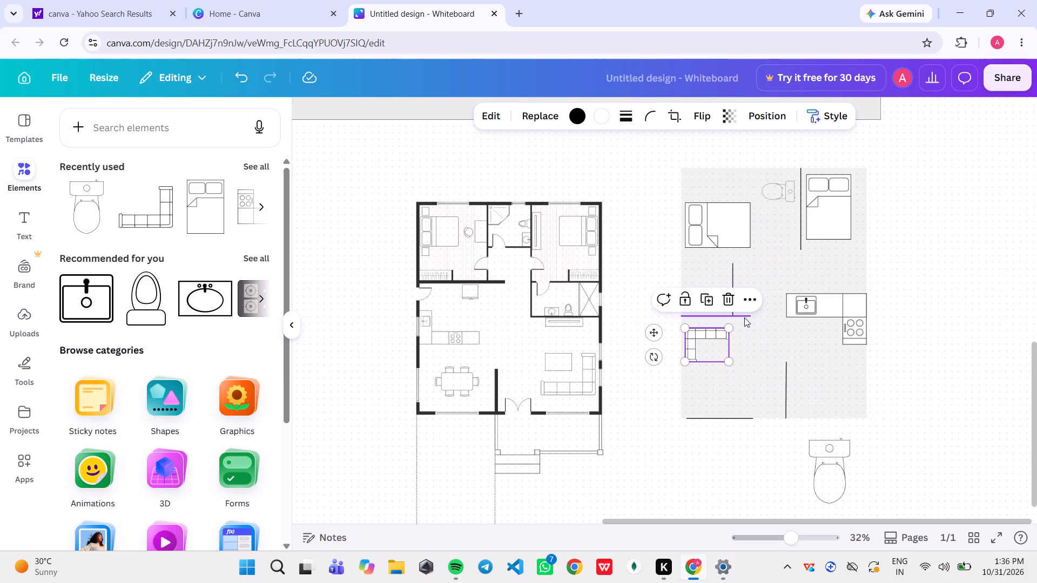
Shorten the horizontal wall line above the sofa to meet the vertical wall line, and adjust its left end at the rectangle's edge.
{"action": "left_click", "coordinate": [744, 317]}
{"action": "left_click_drag", "start_coordinate": [750, 316], "coordinate": [738, 317]}
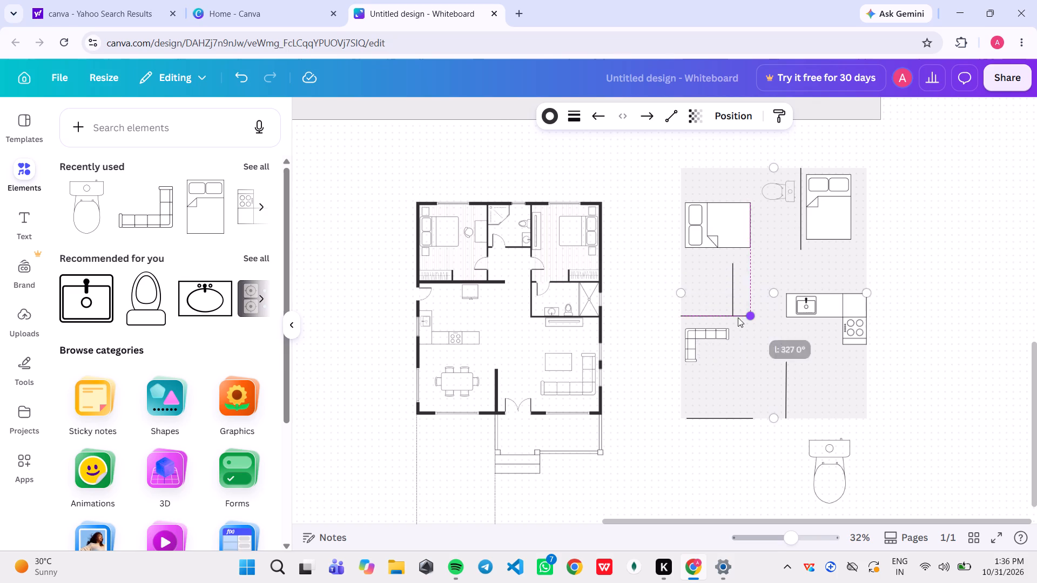
{"action": "left_click_drag", "start_coordinate": [738, 317], "coordinate": [737, 318]}
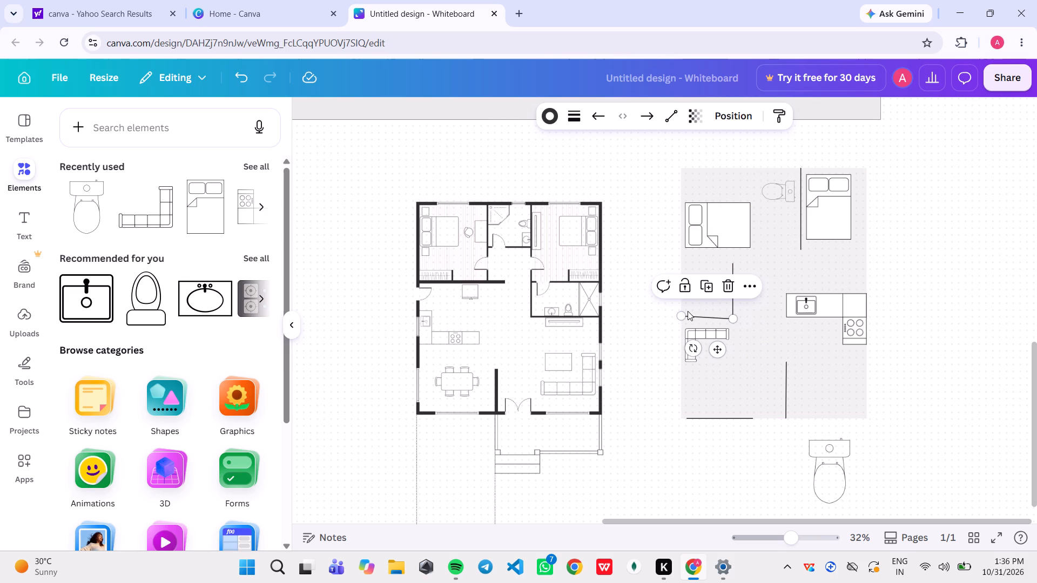
{"action": "left_click", "coordinate": [682, 314]}
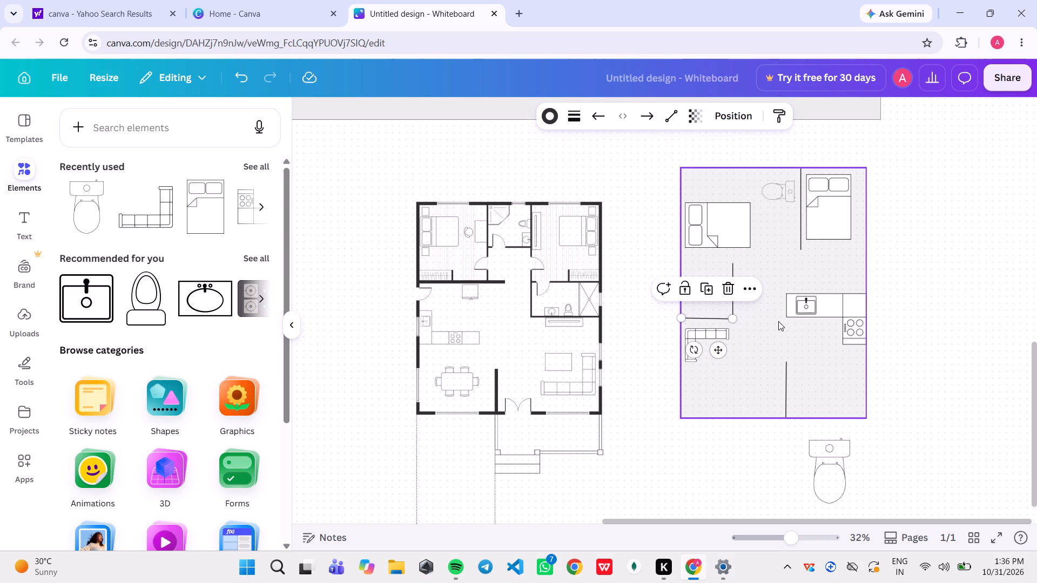
{"action": "left_click", "coordinate": [773, 275]}
Move the spare toilet from below the rectangle to the space under the horizontal bed and shrink it to about half size.
{"action": "left_click_drag", "start_coordinate": [836, 480], "coordinate": [715, 273]}
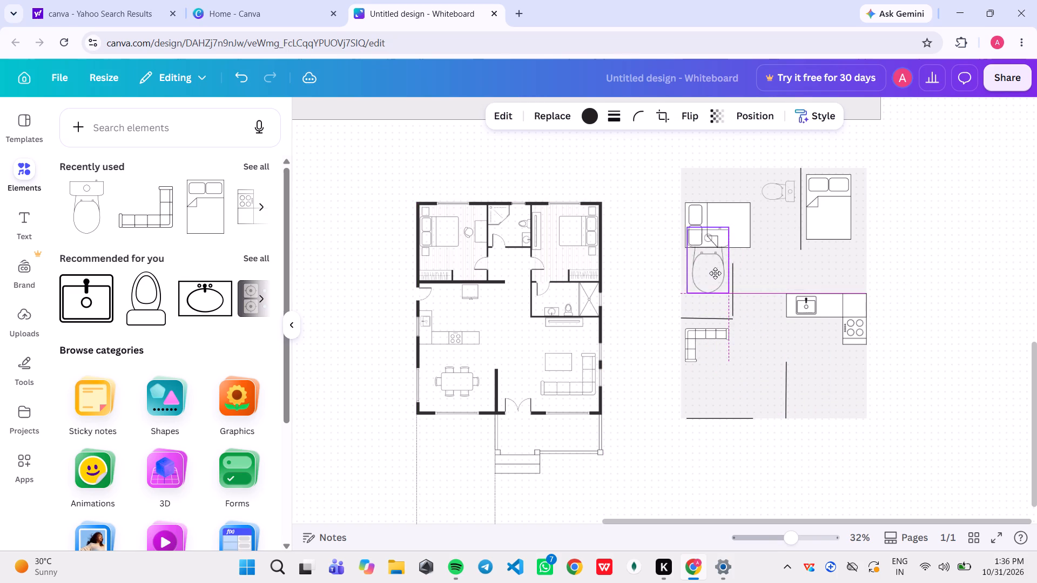
{"action": "left_click_drag", "start_coordinate": [715, 273], "coordinate": [712, 293]}
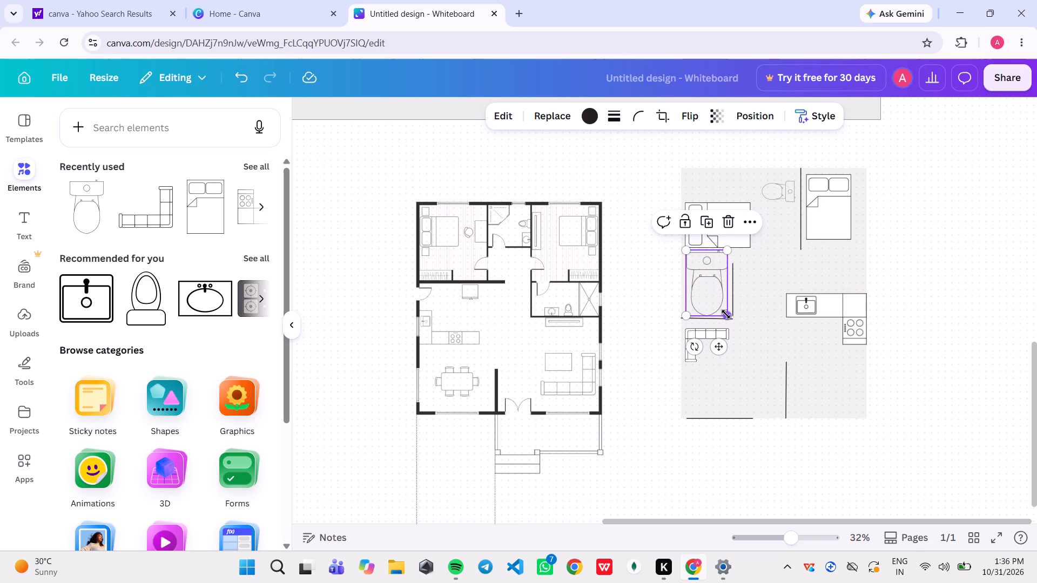
{"action": "left_click_drag", "start_coordinate": [726, 314], "coordinate": [701, 284]}
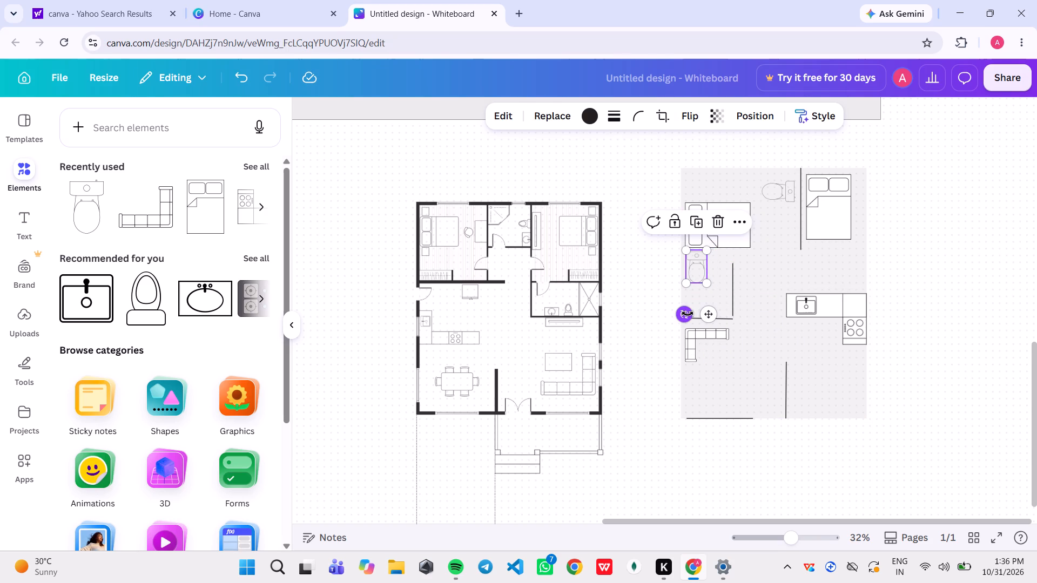
Rotate the small toilet to horizontal with its tank facing the rectangle's left edge, and centre it between that edge and the vertical wall line.
{"action": "left_click_drag", "start_coordinate": [688, 314], "coordinate": [718, 269]}
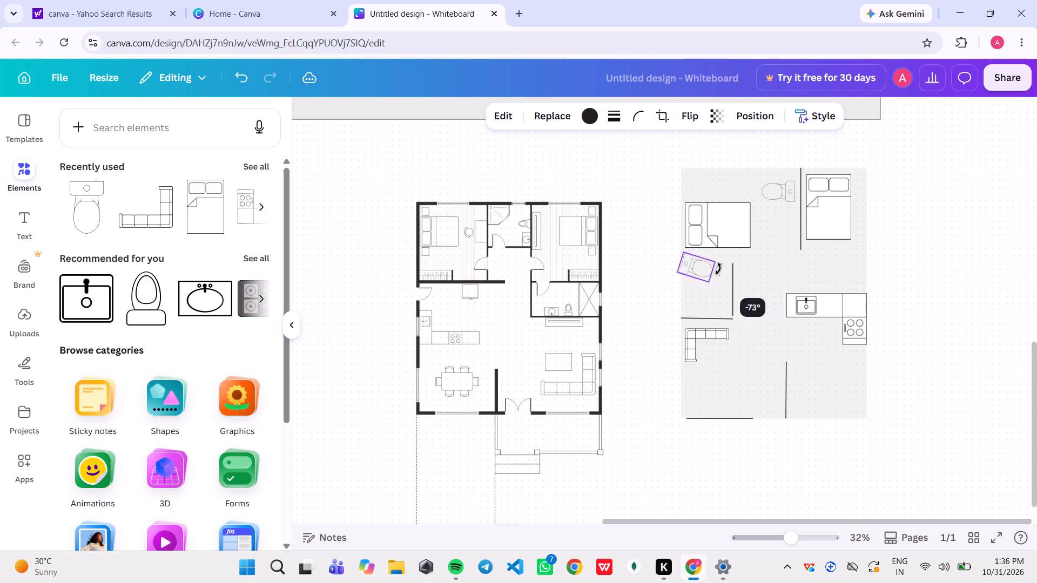
{"action": "left_click_drag", "start_coordinate": [718, 269], "coordinate": [718, 268]}
{"action": "left_click_drag", "start_coordinate": [697, 265], "coordinate": [709, 273]}
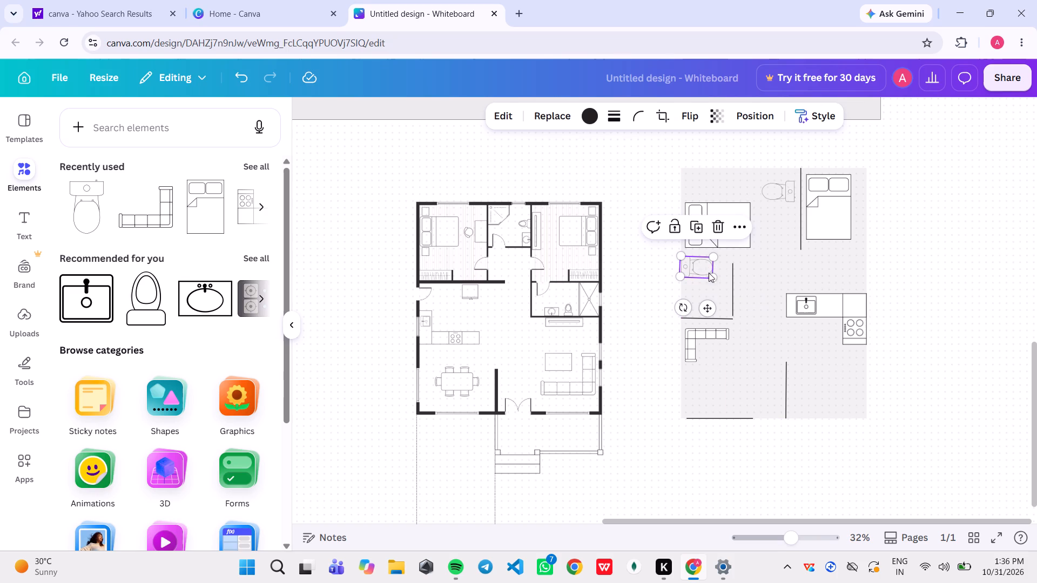
{"action": "left_click_drag", "start_coordinate": [709, 273], "coordinate": [703, 273]}
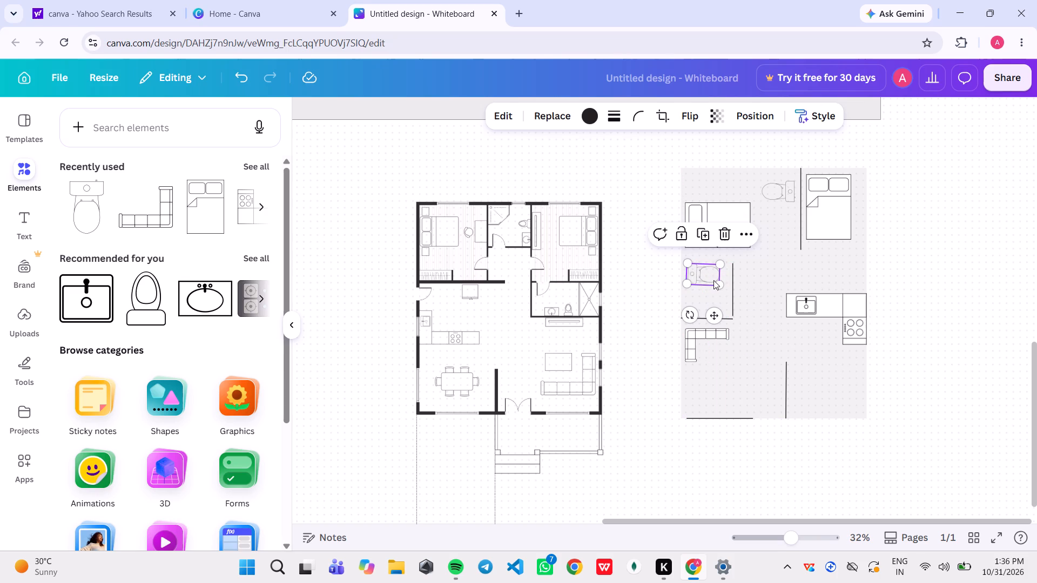
{"action": "left_click", "coordinate": [691, 315]}
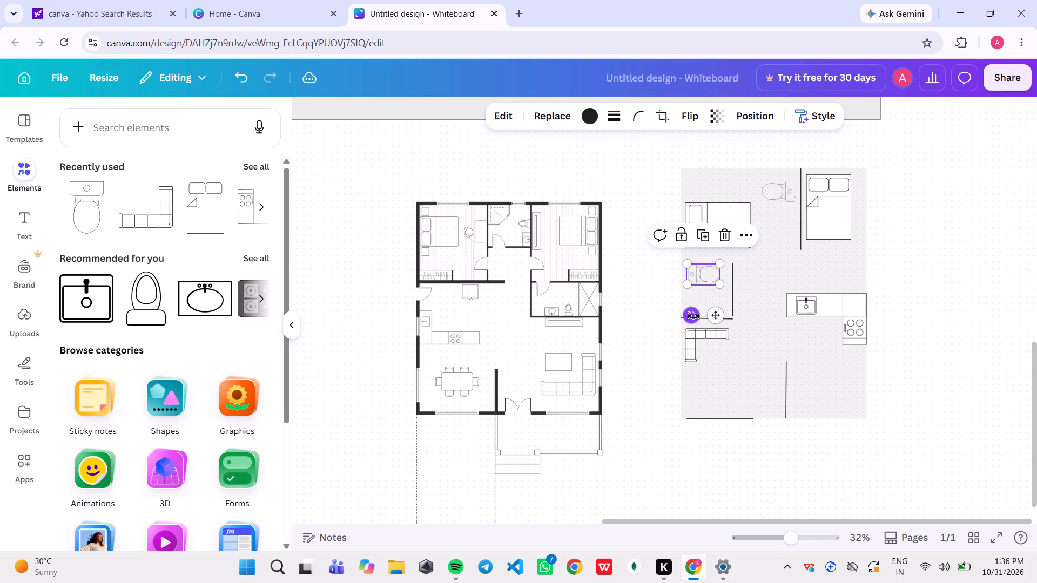
{"action": "left_click", "coordinate": [698, 275]}
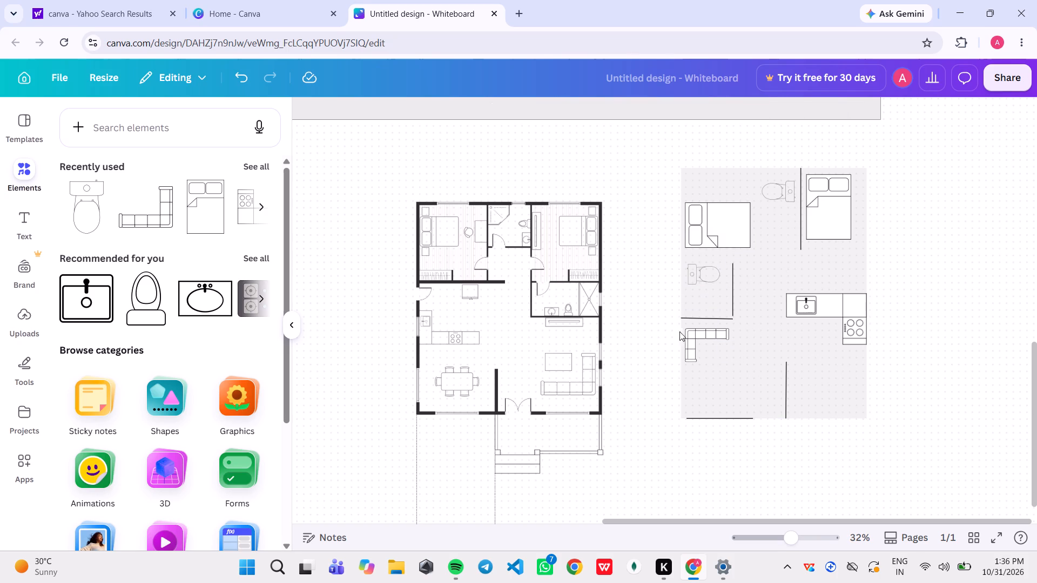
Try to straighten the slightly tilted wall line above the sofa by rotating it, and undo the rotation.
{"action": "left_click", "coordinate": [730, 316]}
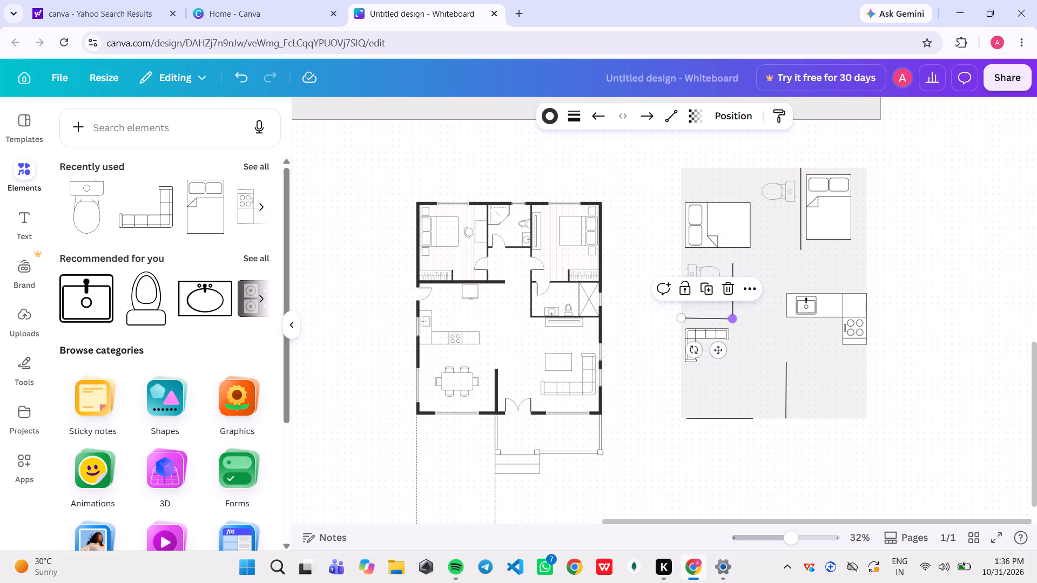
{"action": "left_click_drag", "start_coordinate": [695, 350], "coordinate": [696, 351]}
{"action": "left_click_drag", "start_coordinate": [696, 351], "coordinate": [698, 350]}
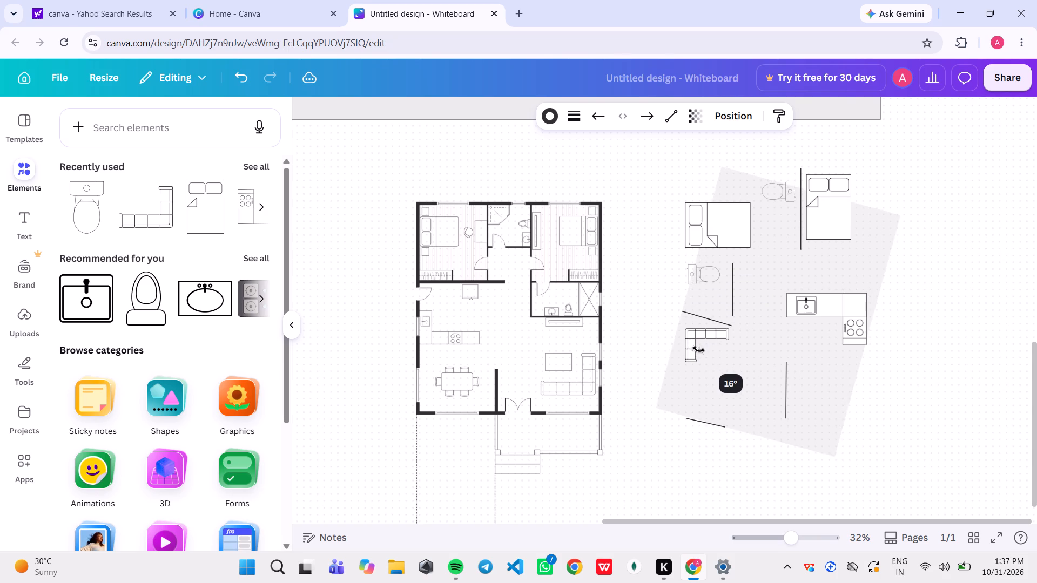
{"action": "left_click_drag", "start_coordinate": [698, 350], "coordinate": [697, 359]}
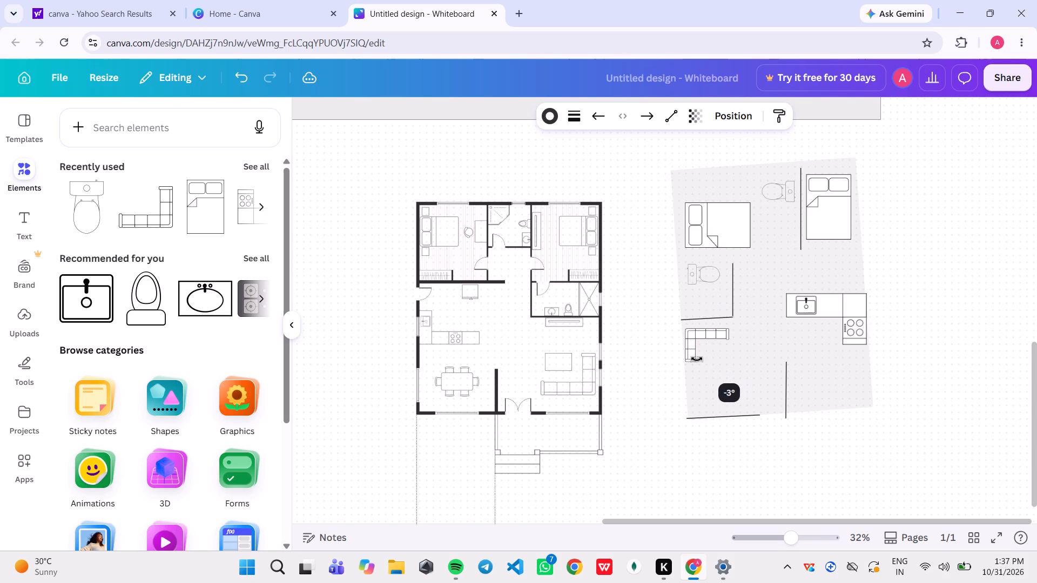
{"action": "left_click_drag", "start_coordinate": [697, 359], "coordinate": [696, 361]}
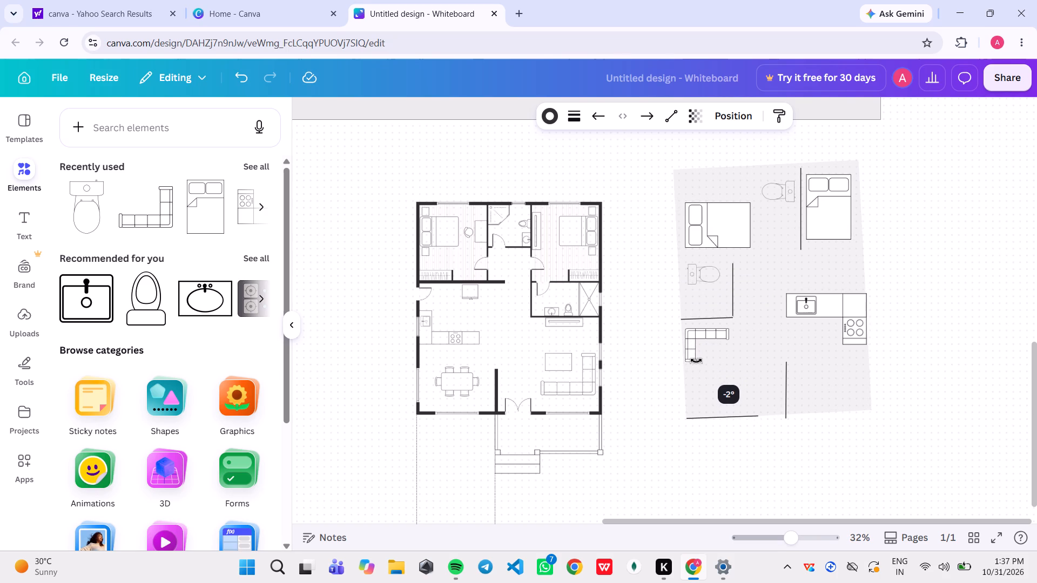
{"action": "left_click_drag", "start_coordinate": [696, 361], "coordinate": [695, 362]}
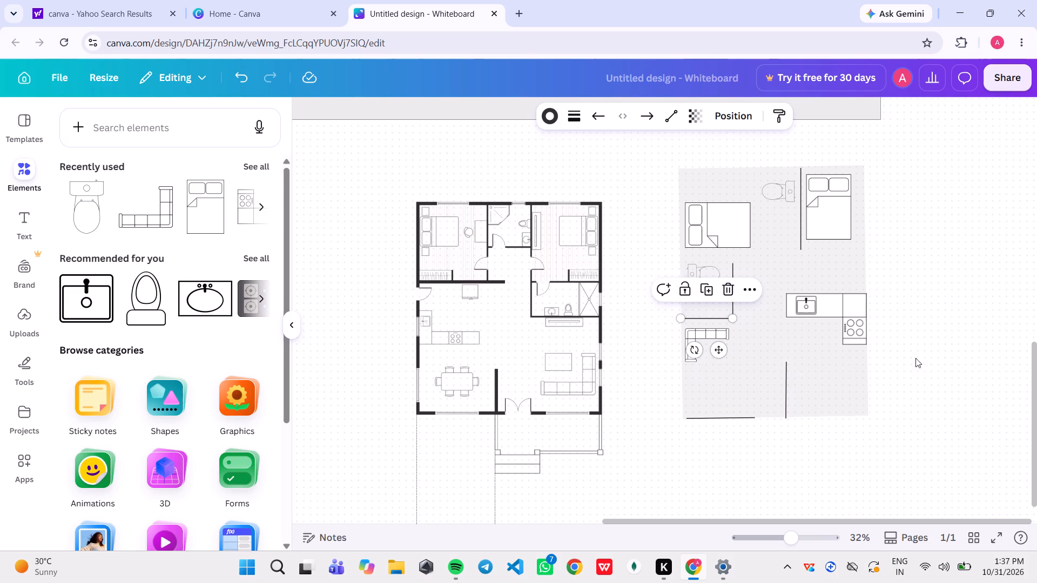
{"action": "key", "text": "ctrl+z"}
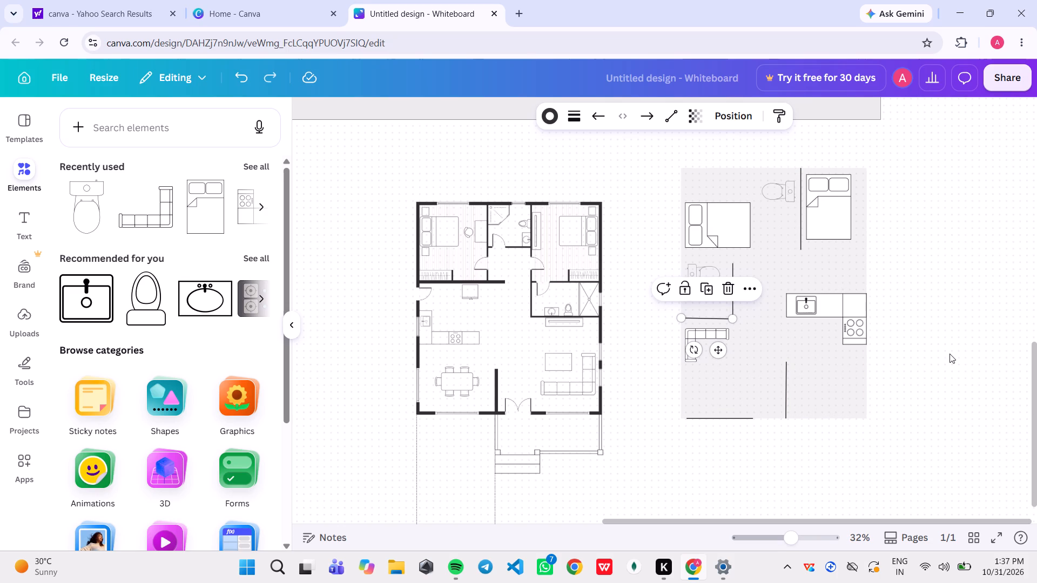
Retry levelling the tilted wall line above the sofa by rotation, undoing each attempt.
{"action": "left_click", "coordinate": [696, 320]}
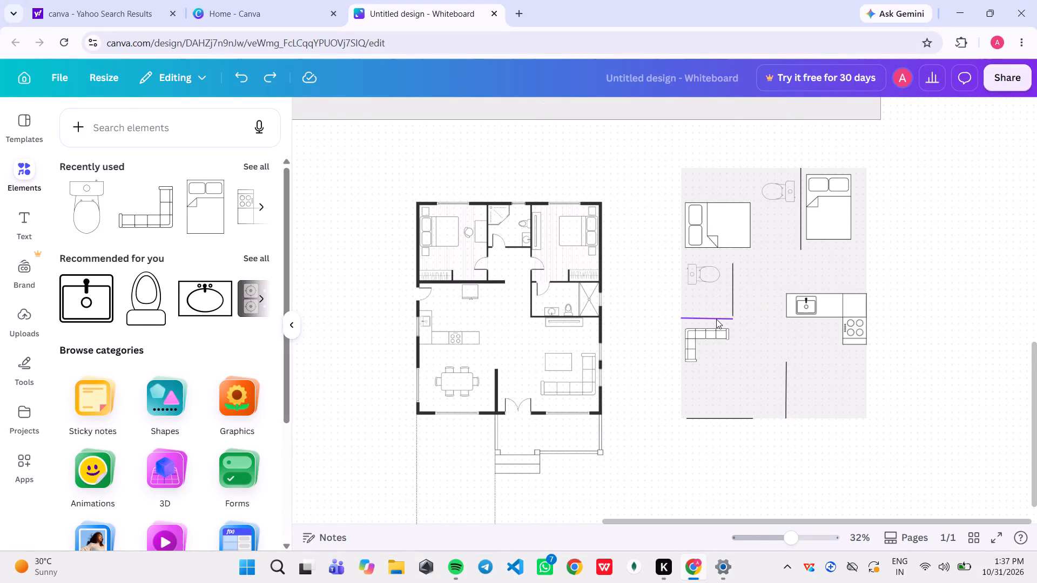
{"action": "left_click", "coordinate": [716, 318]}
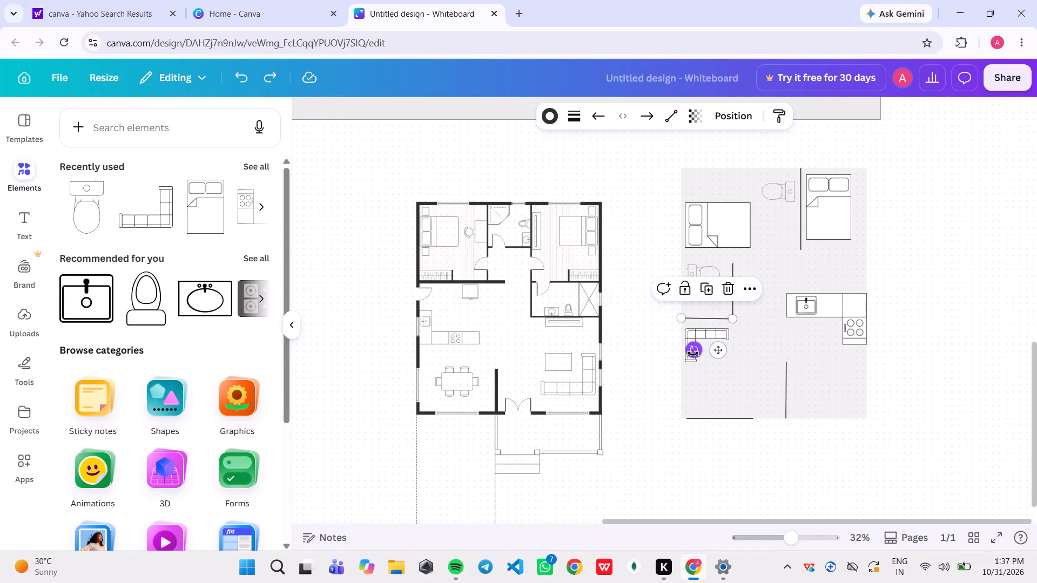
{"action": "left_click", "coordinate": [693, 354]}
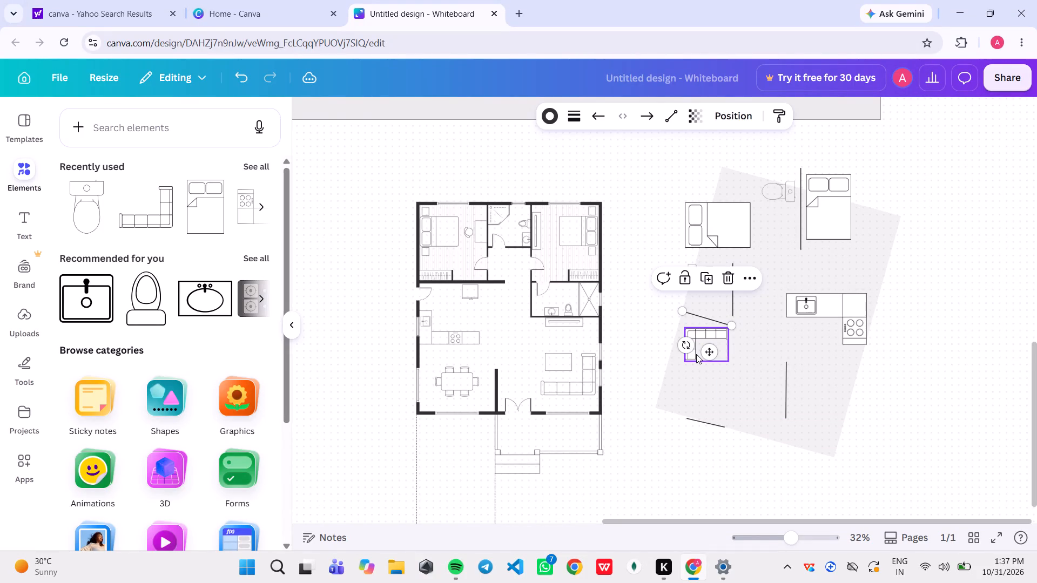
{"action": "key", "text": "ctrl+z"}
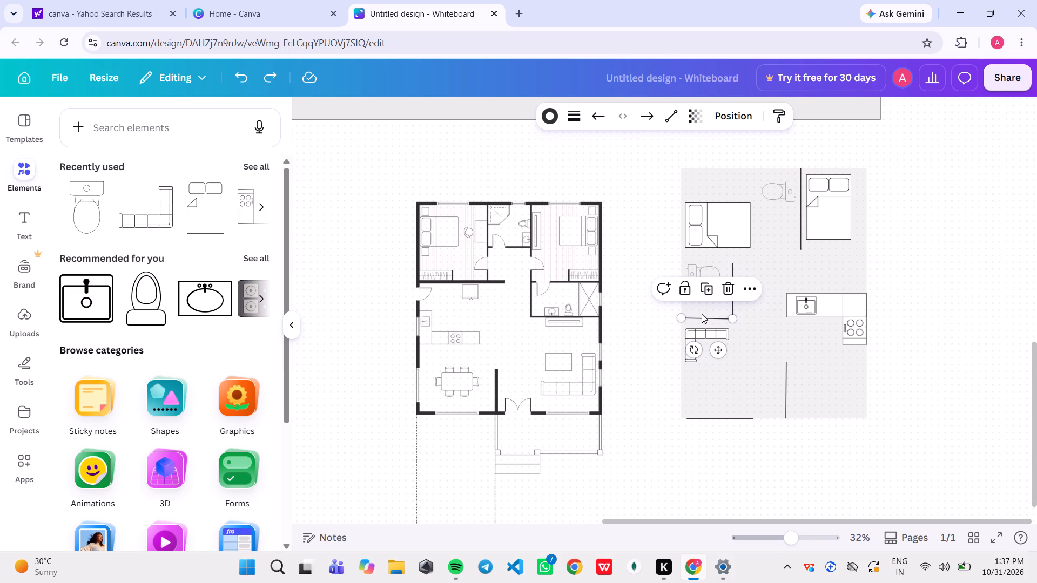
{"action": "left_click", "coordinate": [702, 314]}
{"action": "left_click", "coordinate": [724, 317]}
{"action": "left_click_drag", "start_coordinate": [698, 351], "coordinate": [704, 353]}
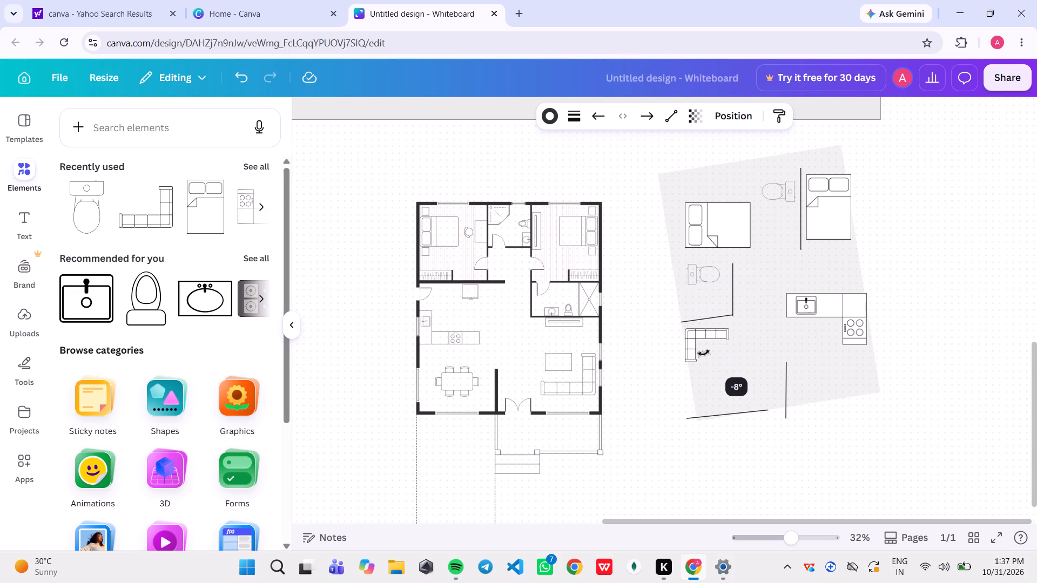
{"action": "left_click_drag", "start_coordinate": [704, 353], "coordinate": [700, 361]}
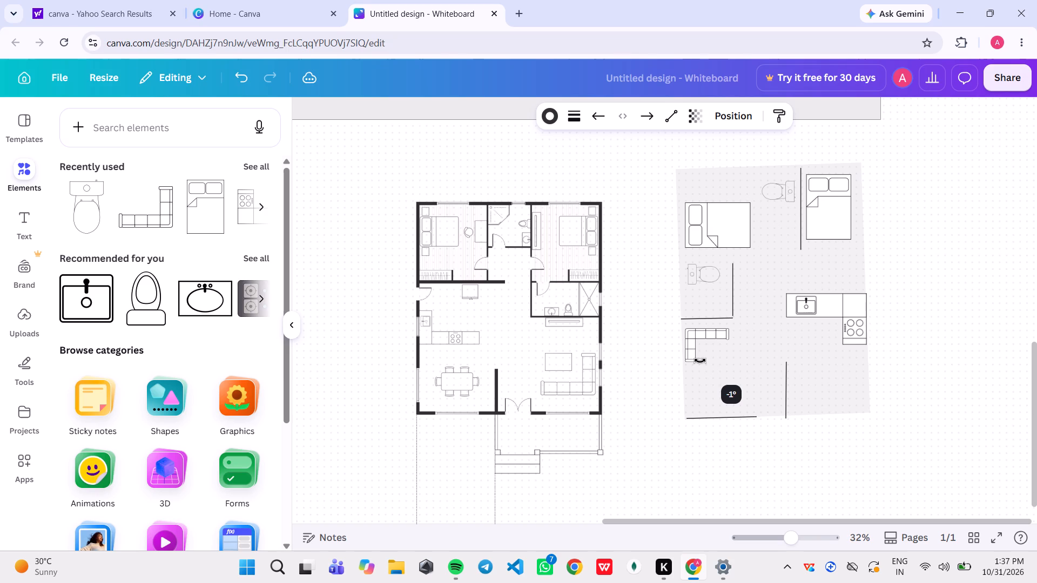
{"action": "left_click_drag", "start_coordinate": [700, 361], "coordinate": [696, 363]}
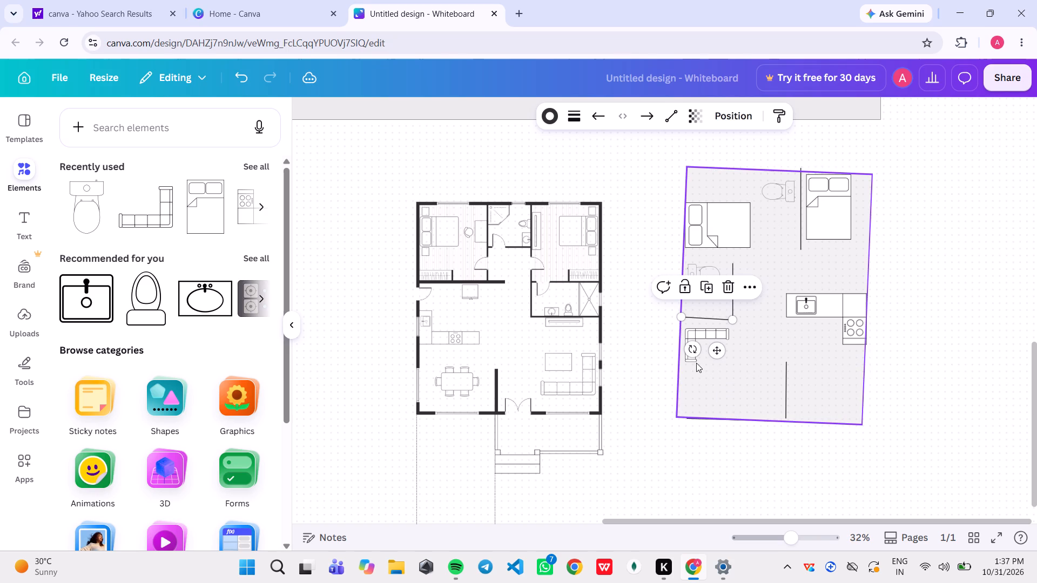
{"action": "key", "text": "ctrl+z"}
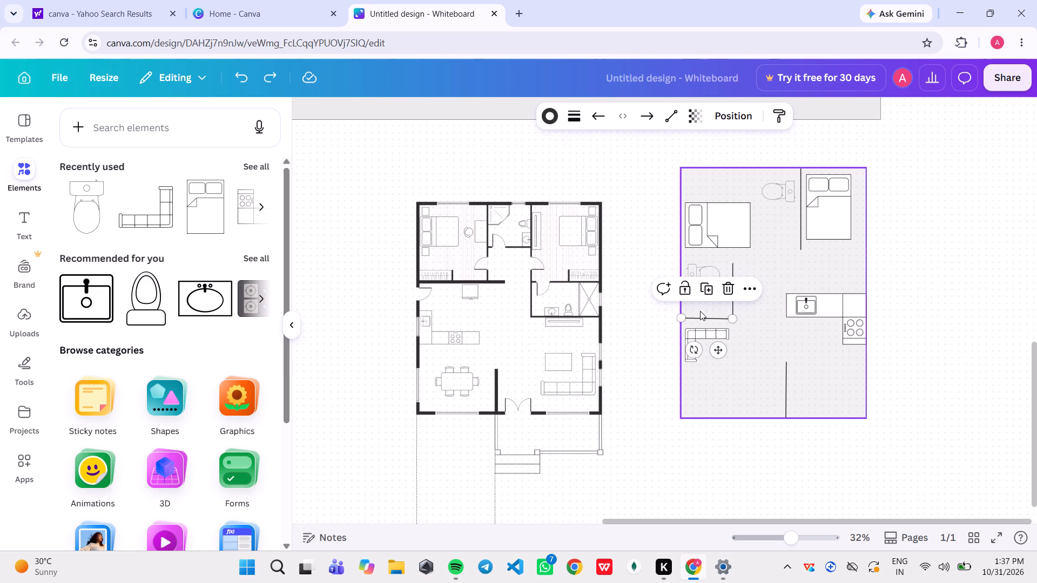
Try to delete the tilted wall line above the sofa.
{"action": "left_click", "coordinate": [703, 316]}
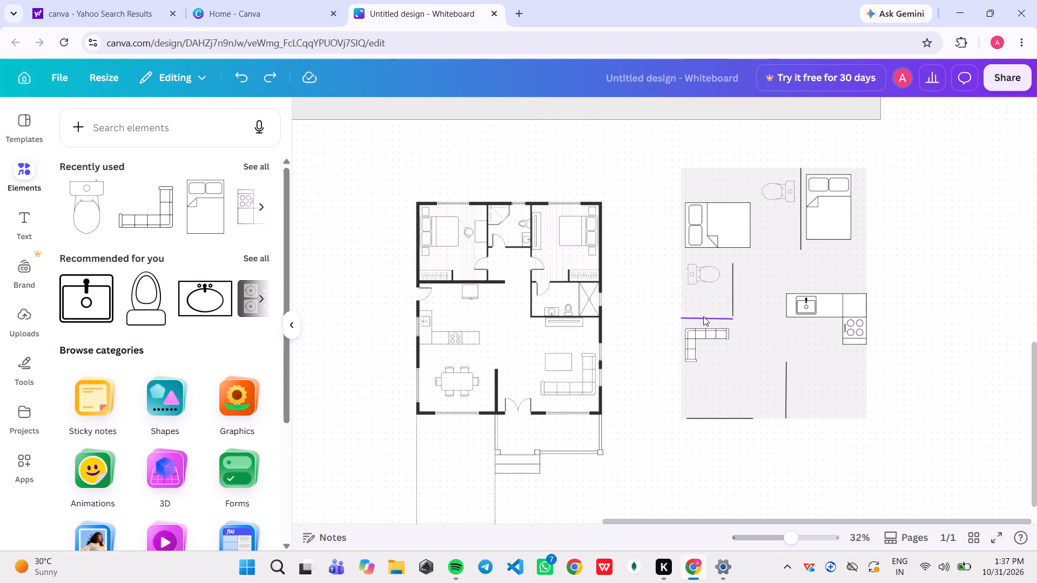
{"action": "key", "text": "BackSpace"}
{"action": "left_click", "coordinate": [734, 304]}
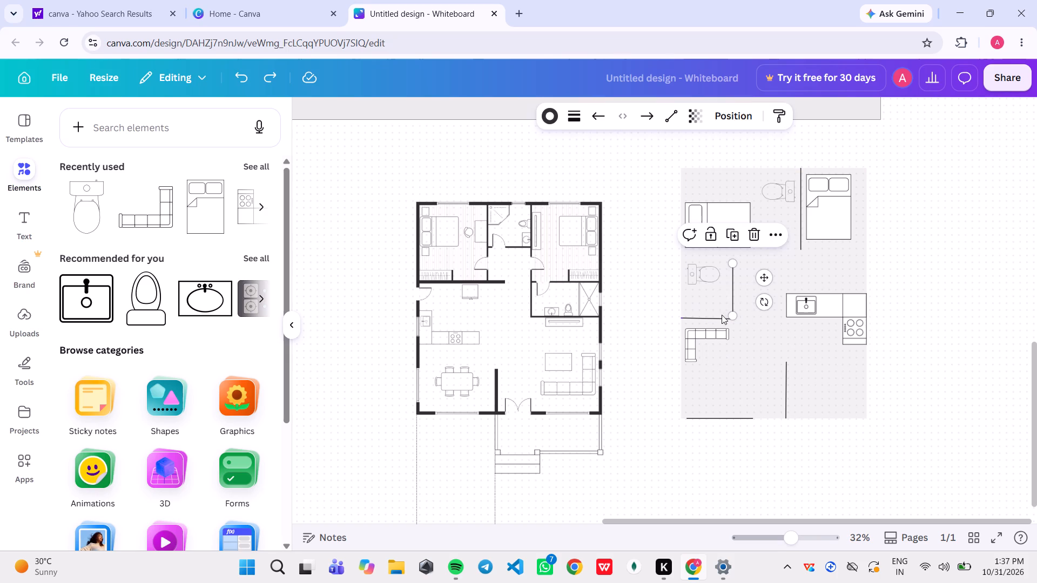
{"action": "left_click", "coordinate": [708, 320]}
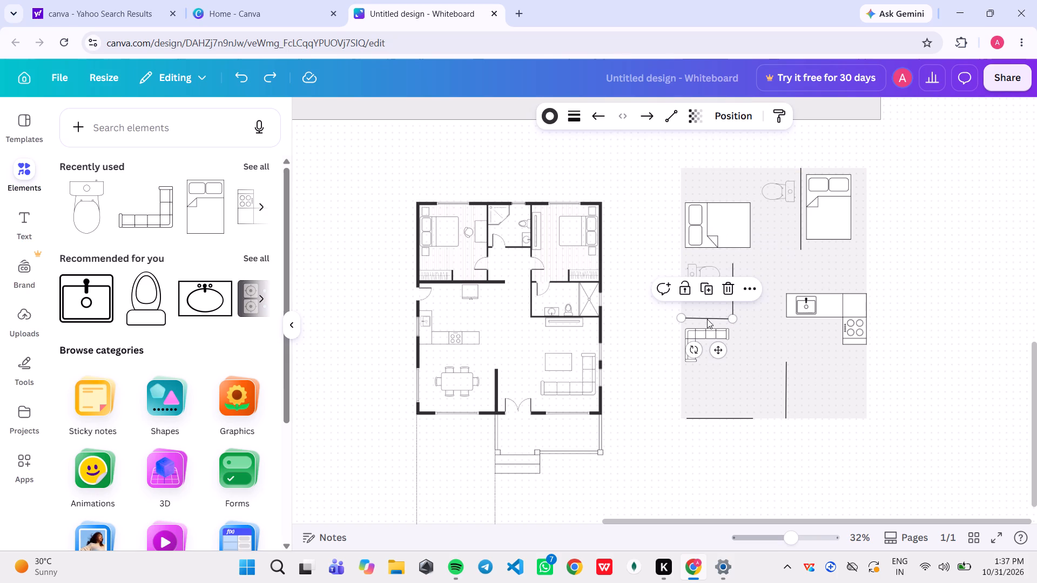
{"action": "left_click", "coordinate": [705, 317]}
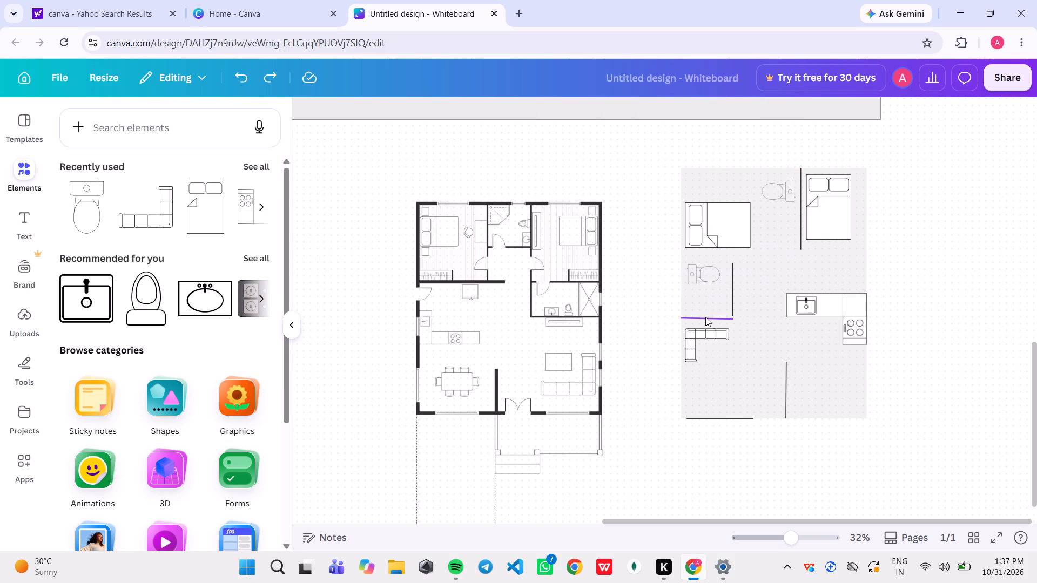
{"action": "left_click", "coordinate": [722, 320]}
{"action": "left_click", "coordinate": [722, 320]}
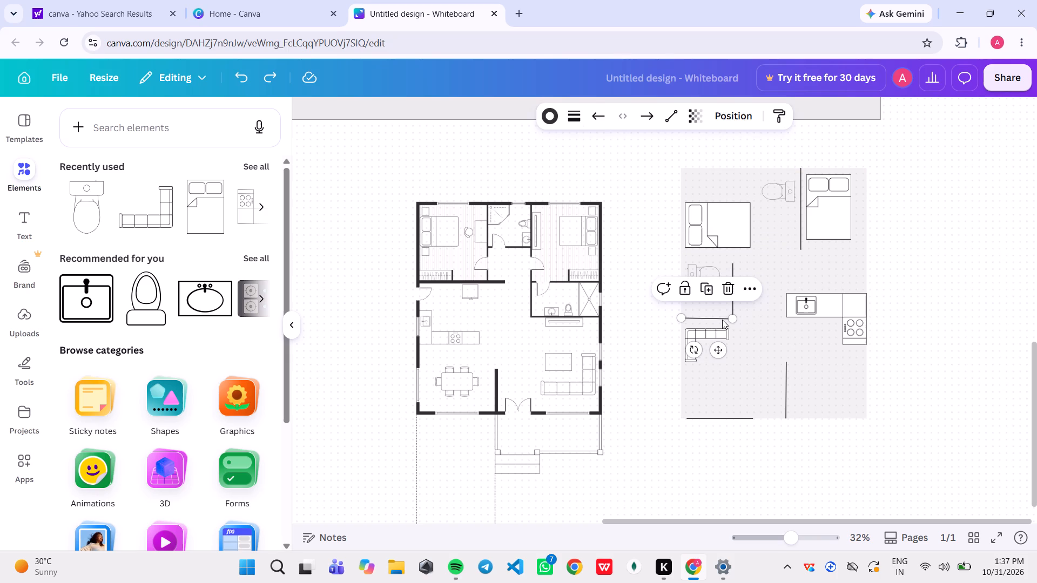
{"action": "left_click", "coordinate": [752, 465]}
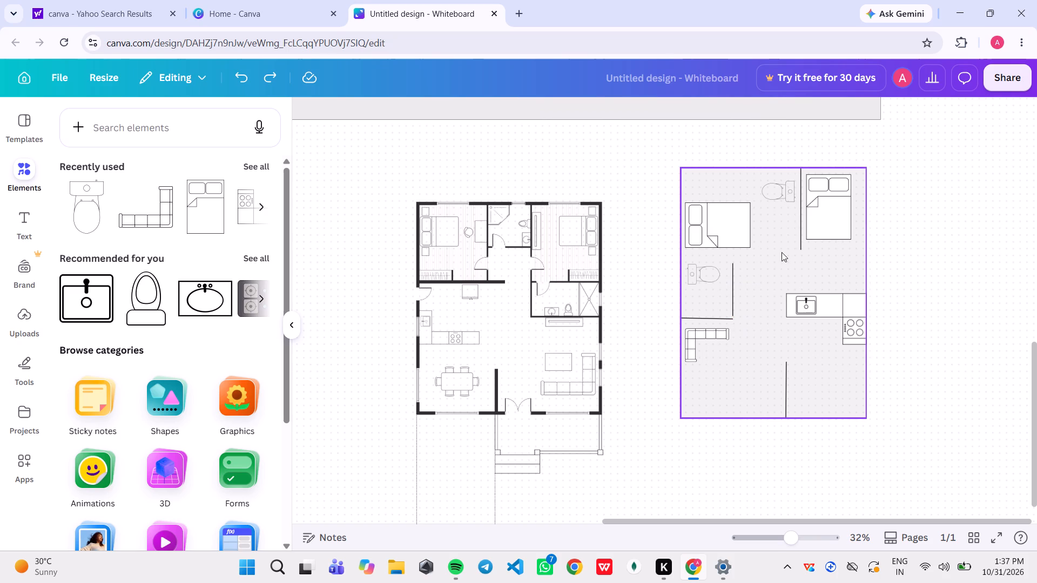
Move the toilet beside the vertical bed slightly down along the upper wall line.
{"action": "left_click", "coordinate": [786, 192]}
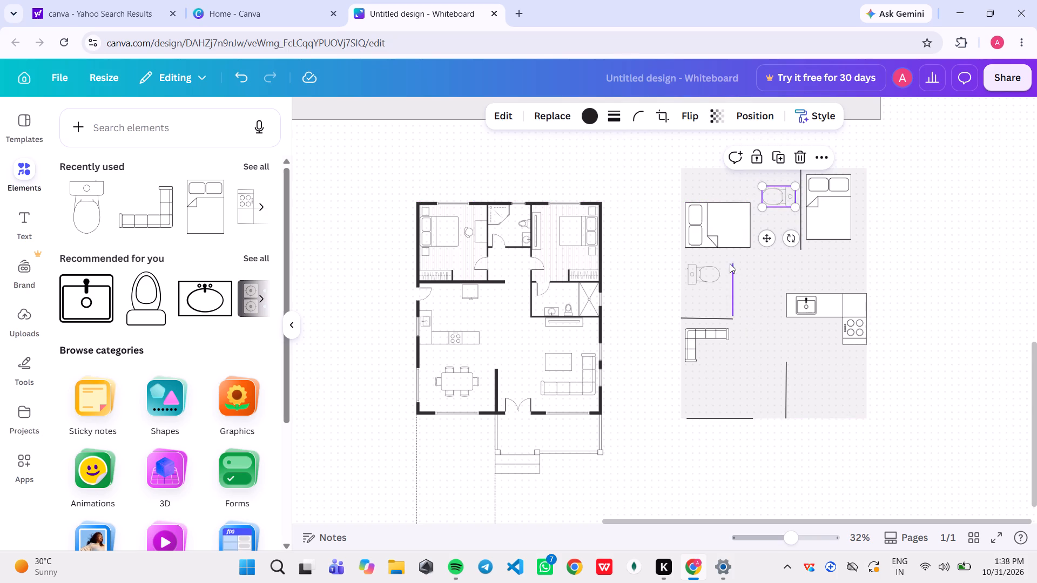
Move the horizontal bed slightly up, keeping its left side aligned with the sofa.
{"action": "left_click", "coordinate": [723, 226]}
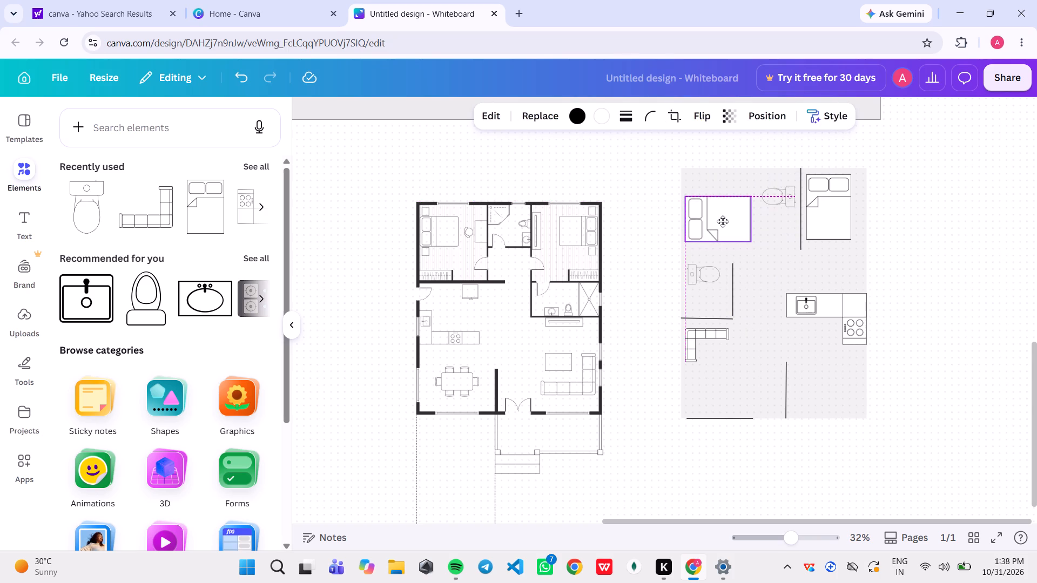